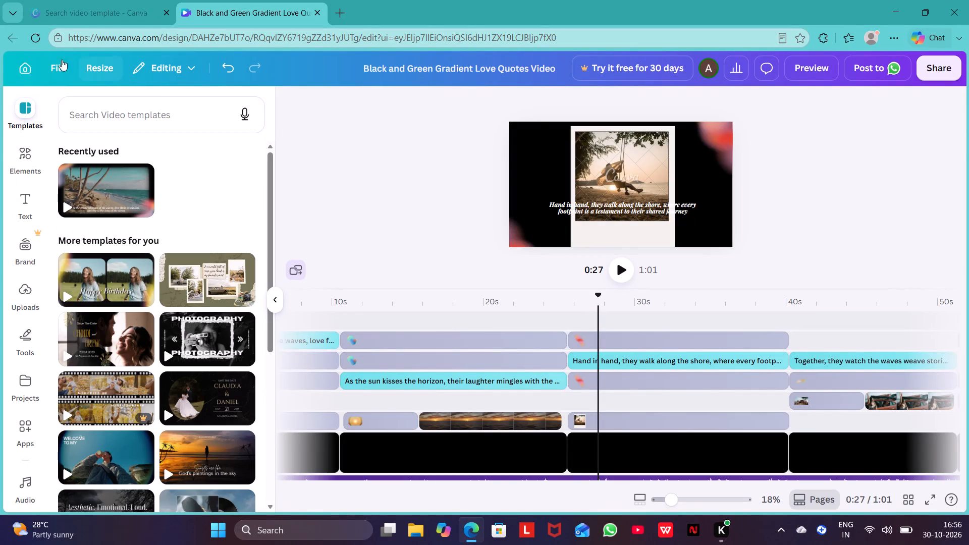
# Return to the home page and search the designs for "video templates".
pyautogui.click(27, 71)
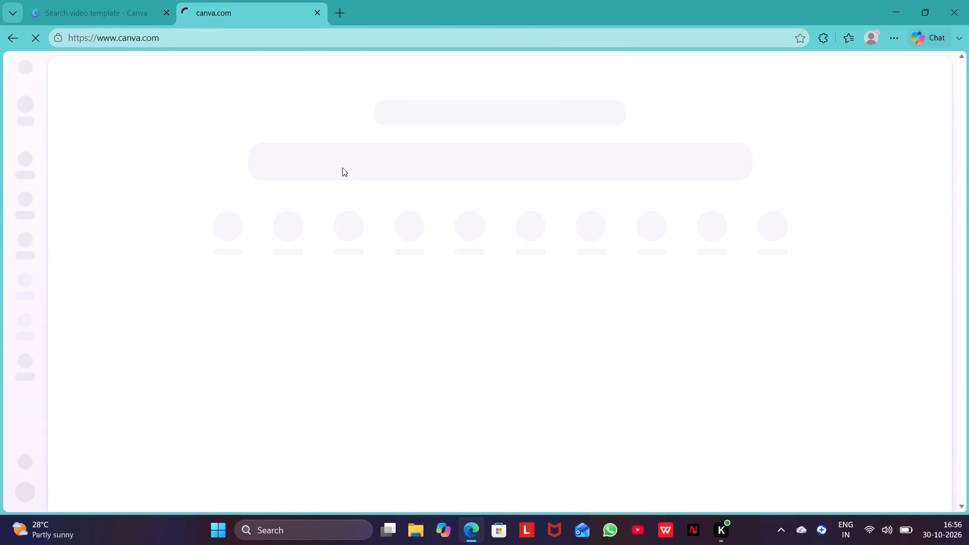
pyautogui.click(357, 193)
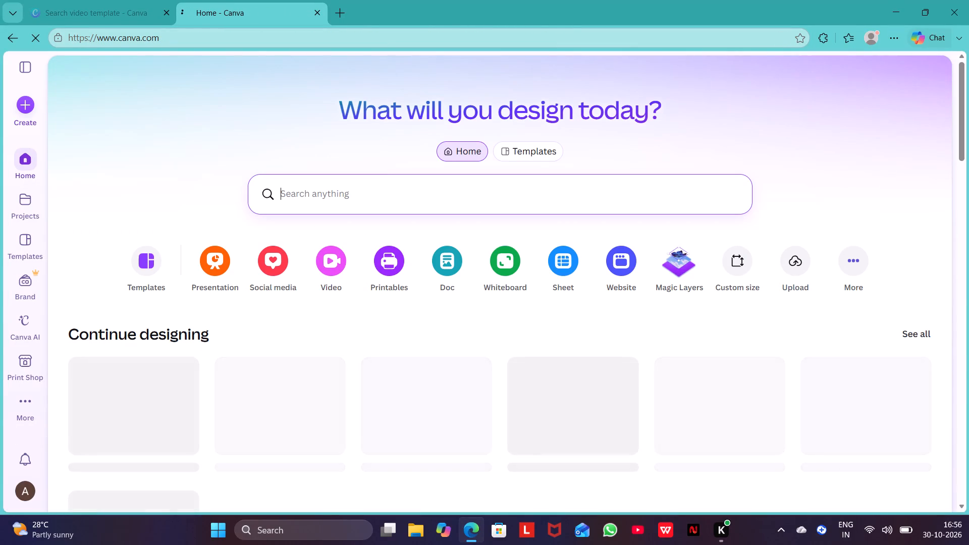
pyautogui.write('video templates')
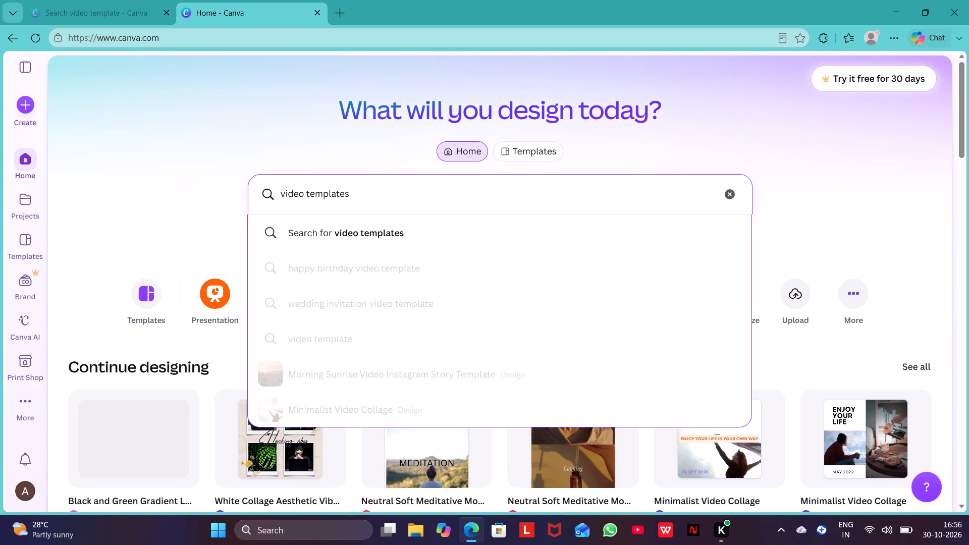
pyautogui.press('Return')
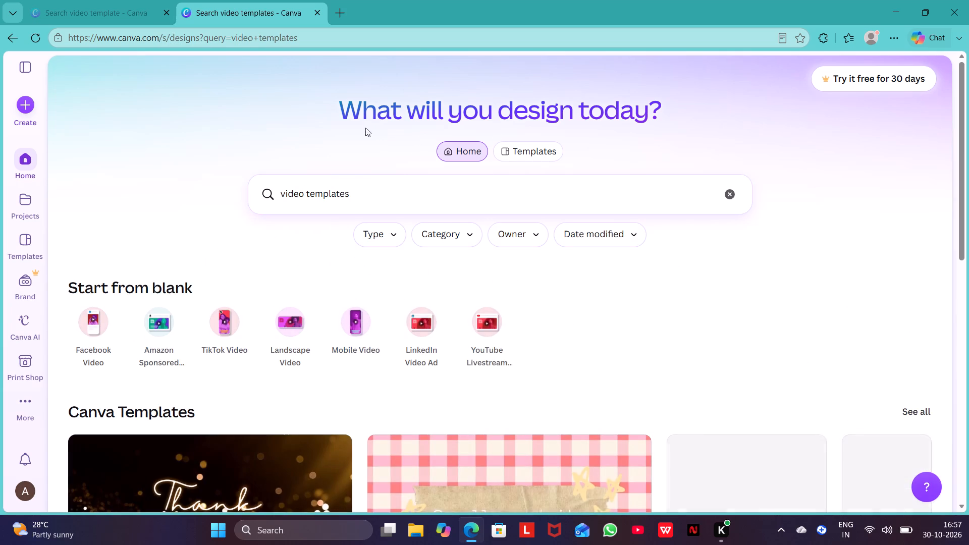
# Browse the Canva Templates results for a suitable video template, expanding the list twice.
pyautogui.scroll(-4, 351, 171)
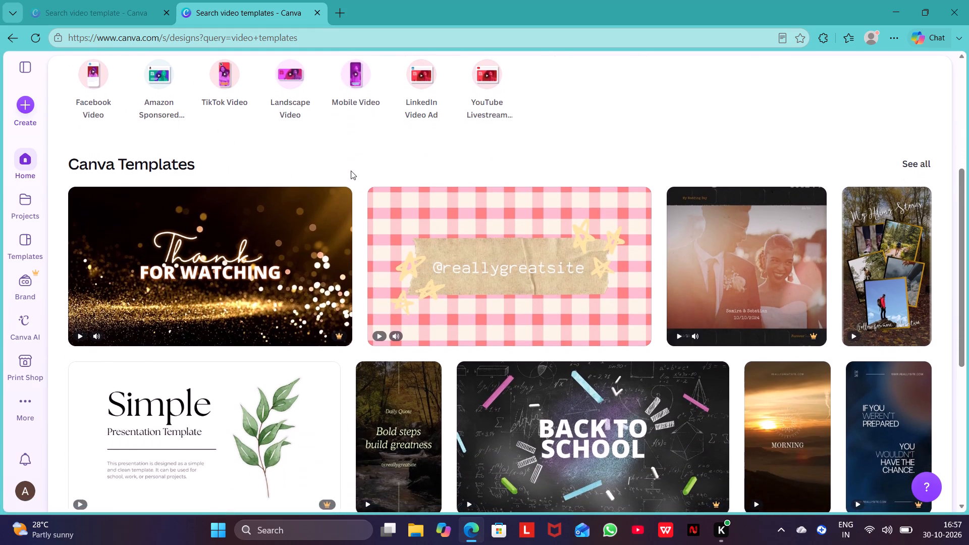
pyautogui.scroll(-1, 351, 171)
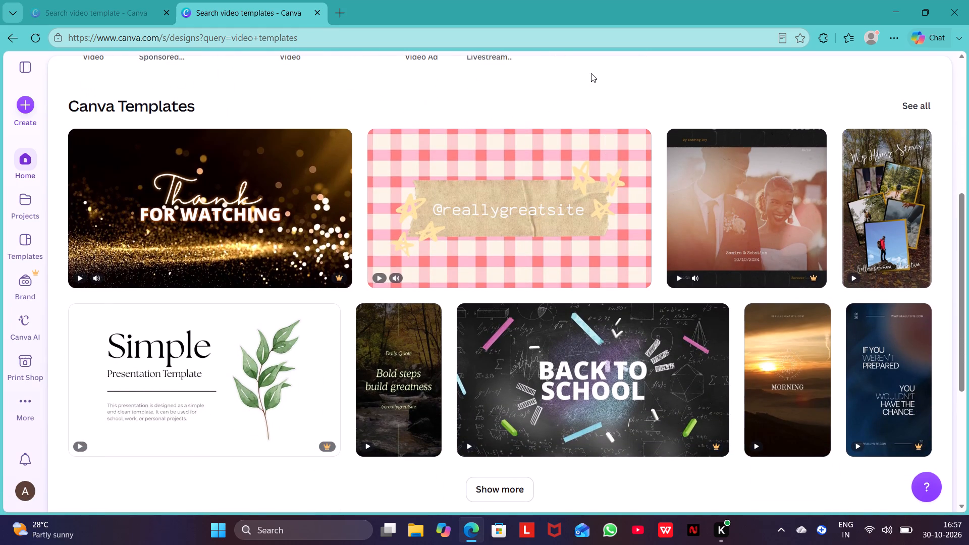
pyautogui.scroll(-3, 773, 210)
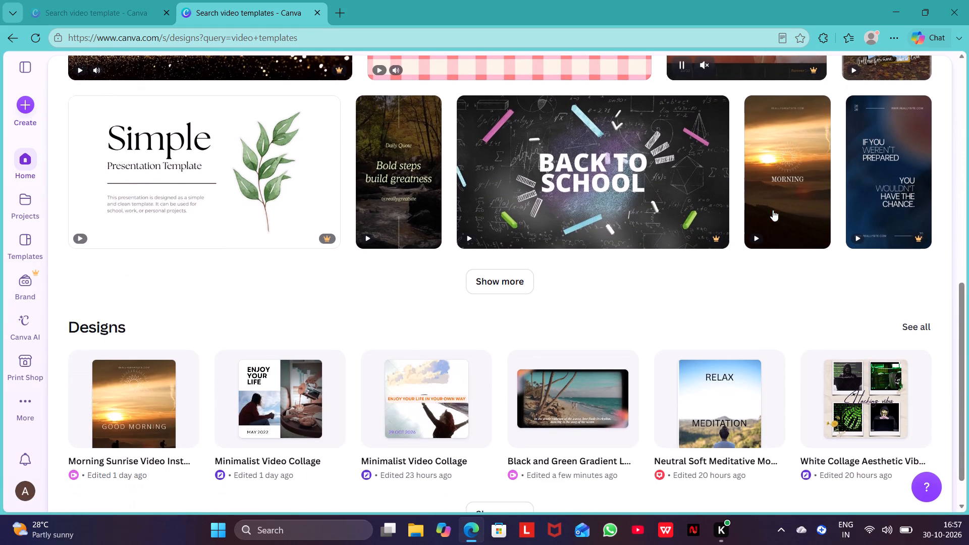
pyautogui.click(508, 286)
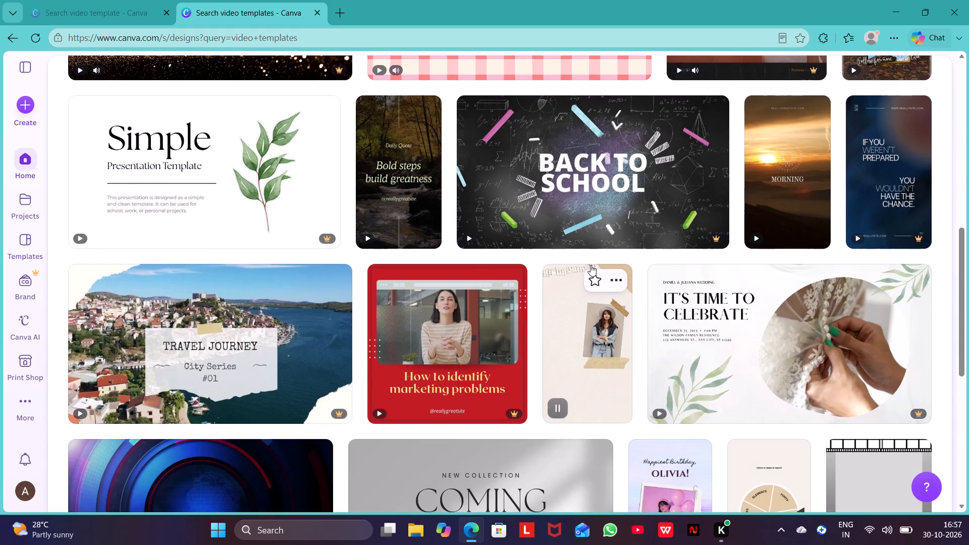
pyautogui.scroll(-4, 590, 265)
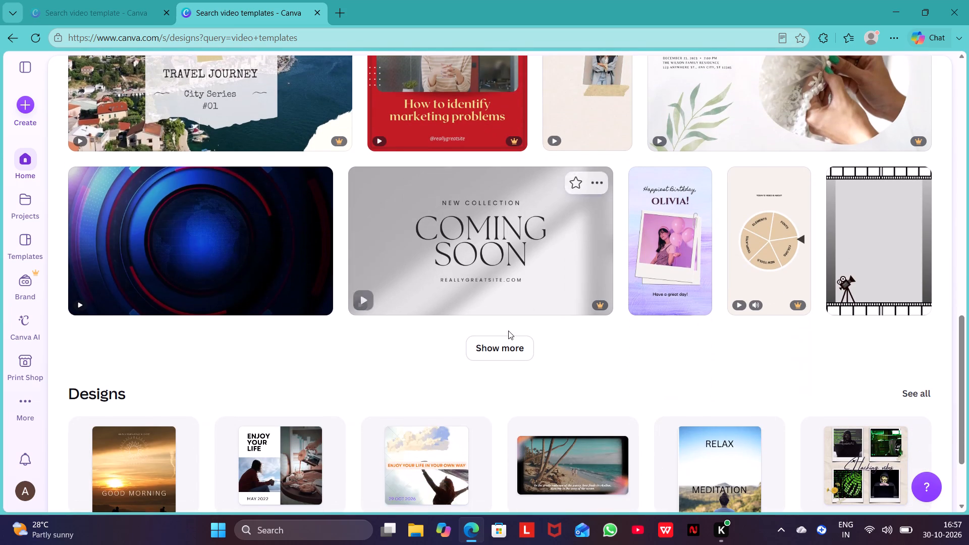
pyautogui.click(503, 348)
pyautogui.scroll(-2, 503, 348)
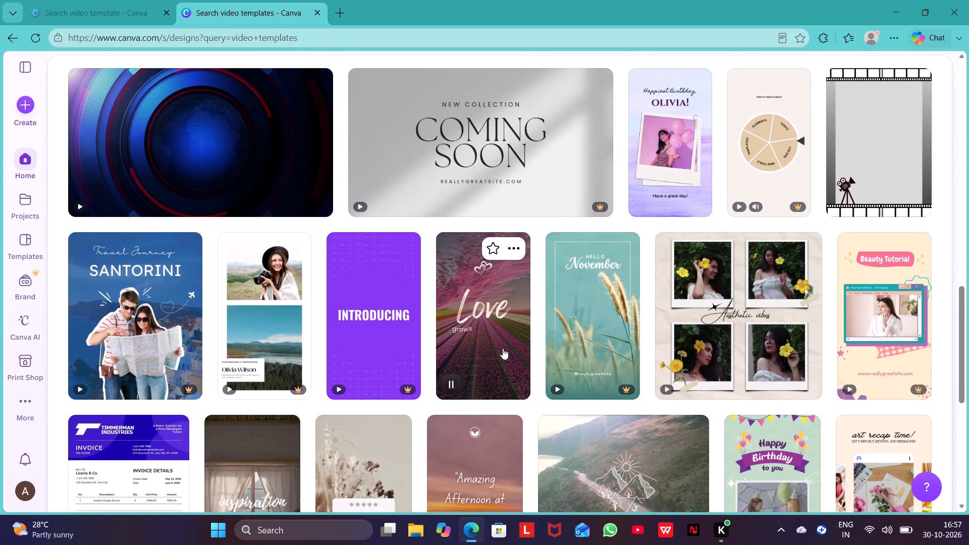
pyautogui.scroll(-3, 503, 348)
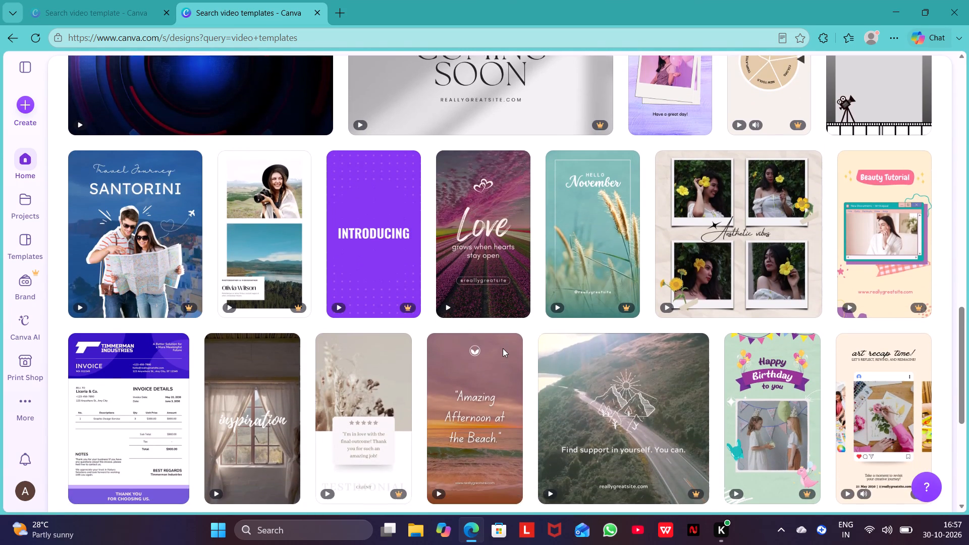
pyautogui.scroll(-3, 503, 348)
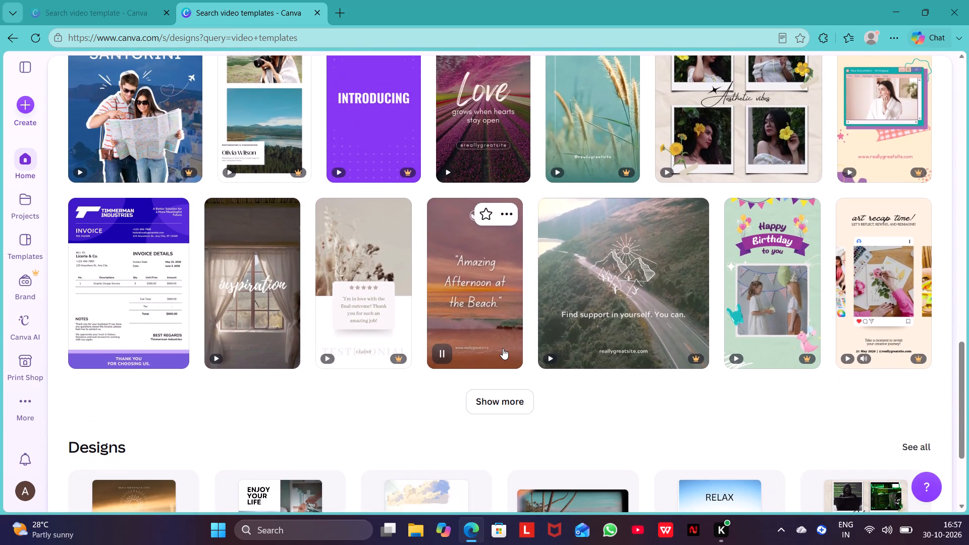
# Preview the "Find support in yourself. You can." mountain road template, and close its preview.
pyautogui.click(625, 256)
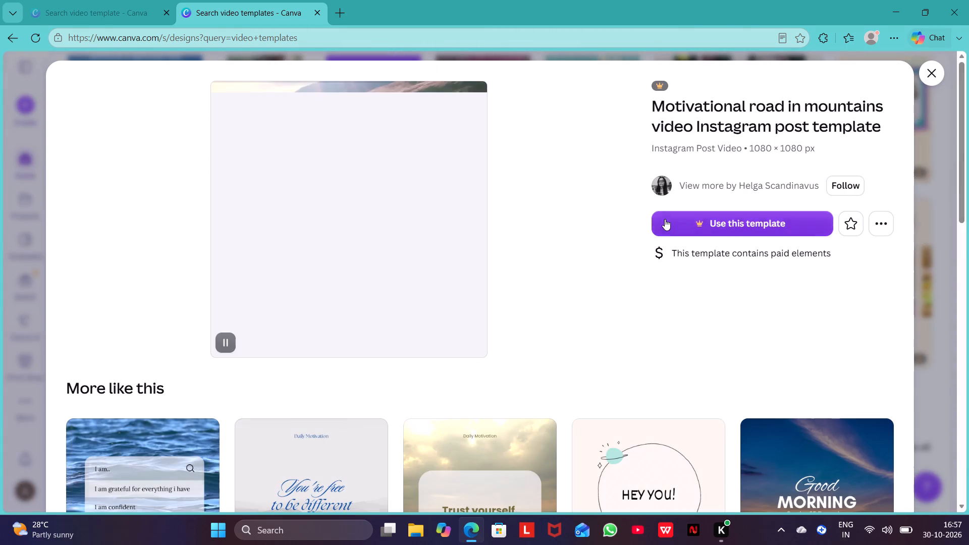
pyautogui.click(931, 69)
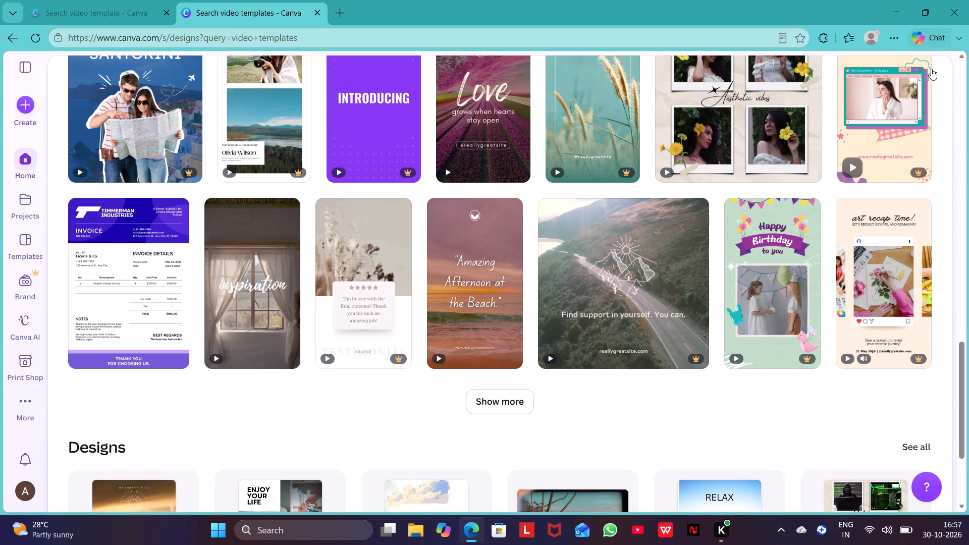
# Open the "Amazing Afternoon at the Beach" template, White and Orange Minimalist Mobile Video, for customising in the editor.
pyautogui.scroll(-1, 772, 235)
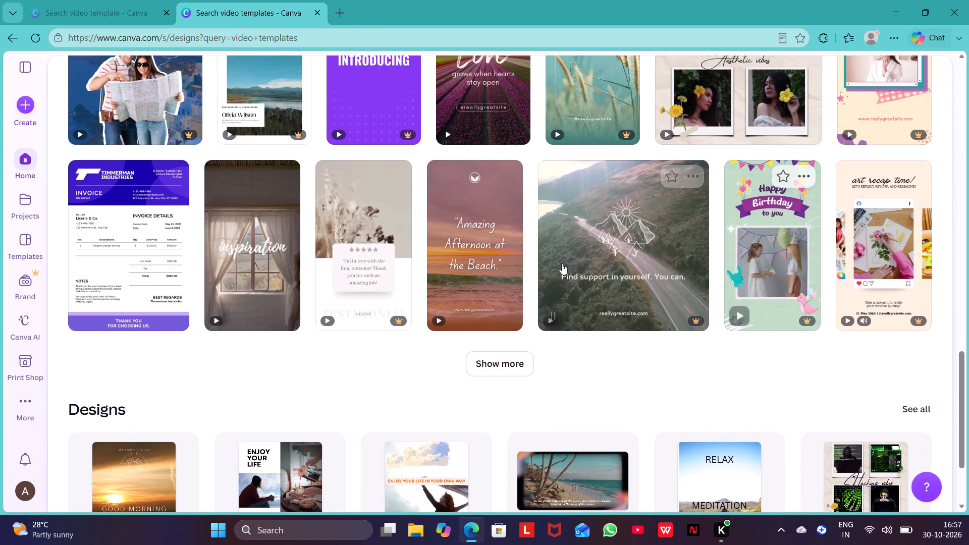
pyautogui.click(486, 257)
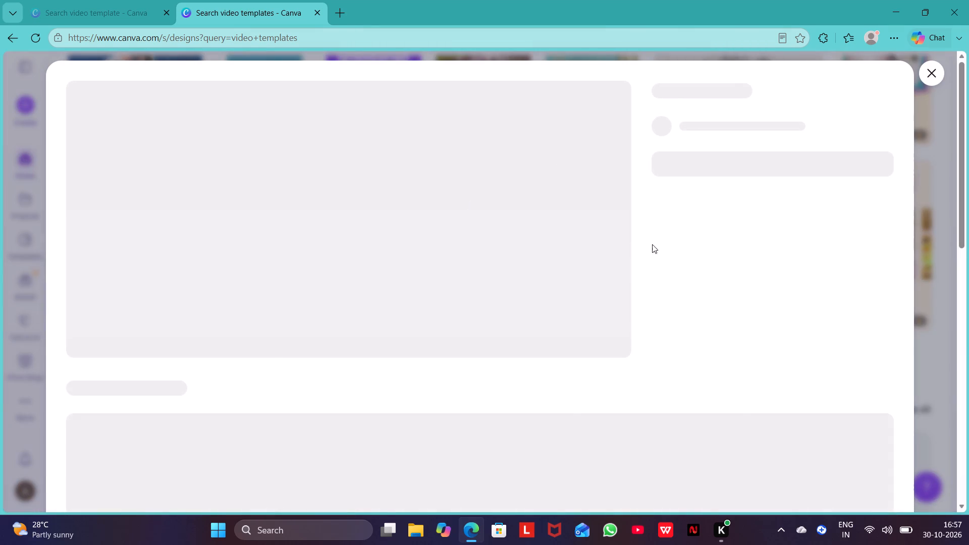
pyautogui.click(722, 216)
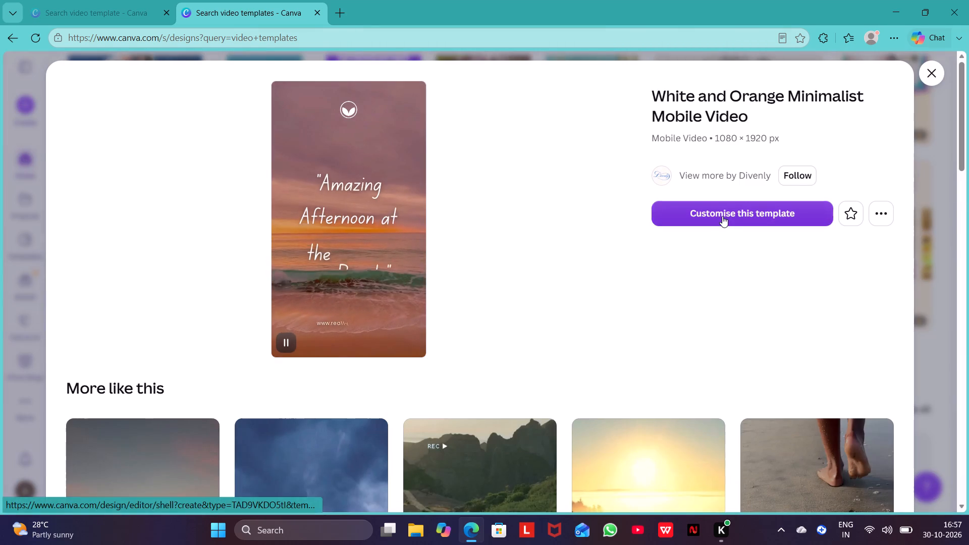
pyautogui.scroll(-1, 571, 244)
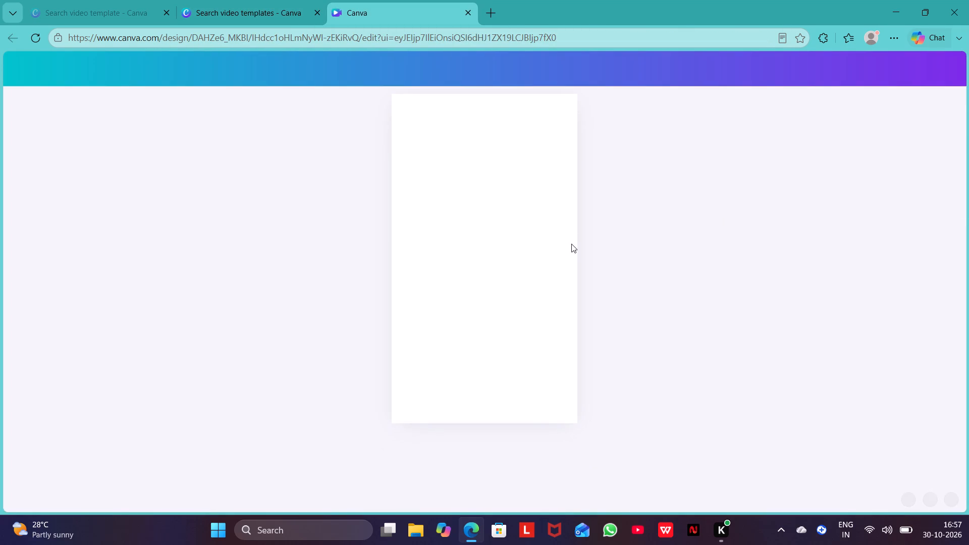
pyautogui.scroll(-1, 571, 244)
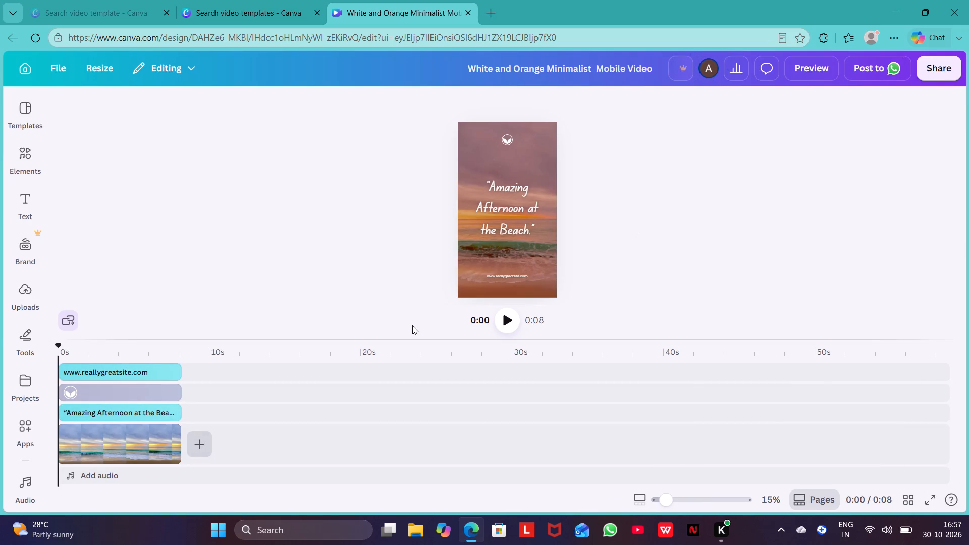
pyautogui.scroll(1, 189, 287)
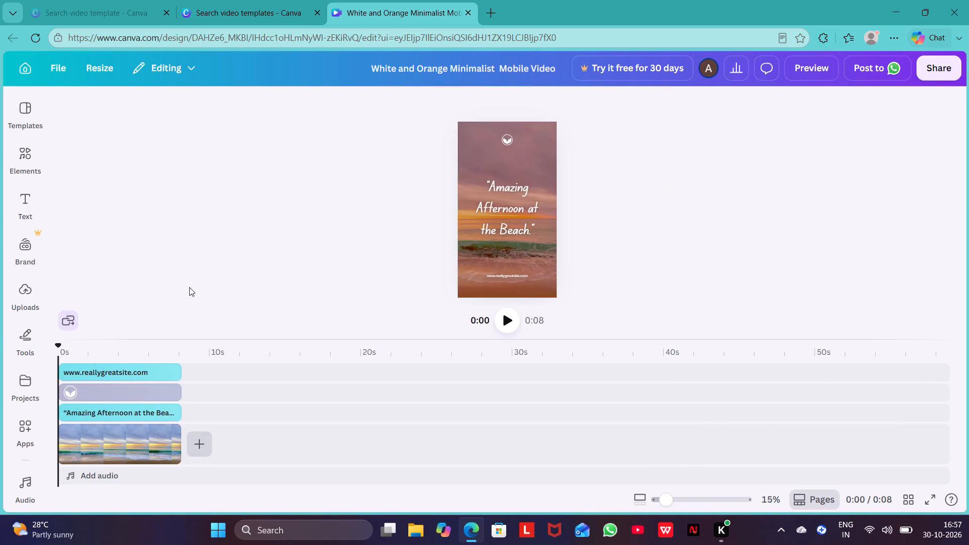
# Add the recently used Beached audio track near the start of the video's timeline.
pyautogui.click(27, 487)
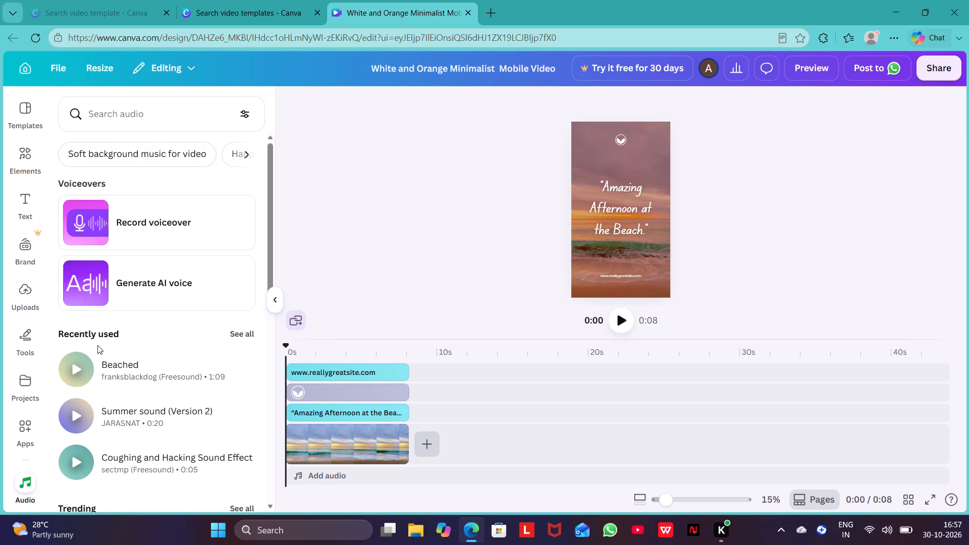
pyautogui.moveTo(76, 372); pyautogui.dragTo(306, 471)
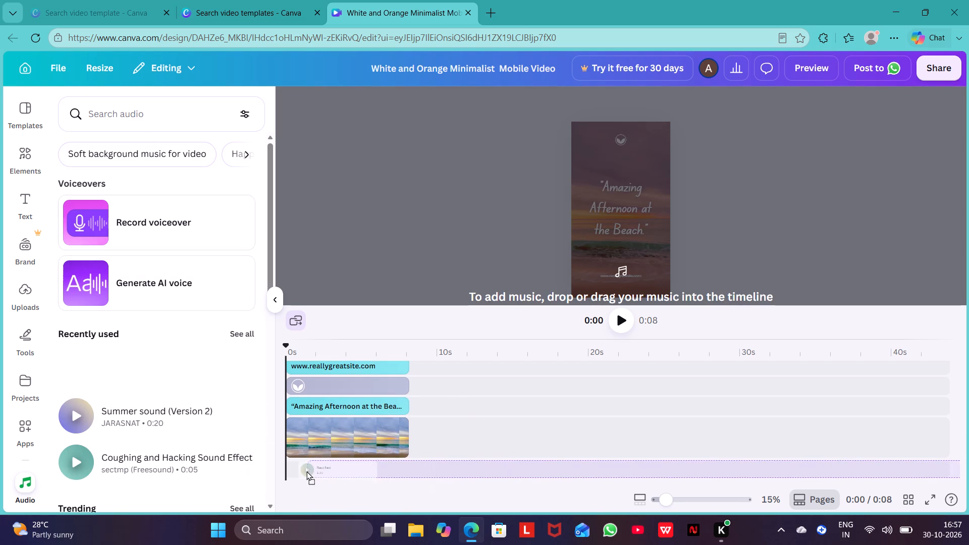
pyautogui.moveTo(306, 471); pyautogui.dragTo(292, 471)
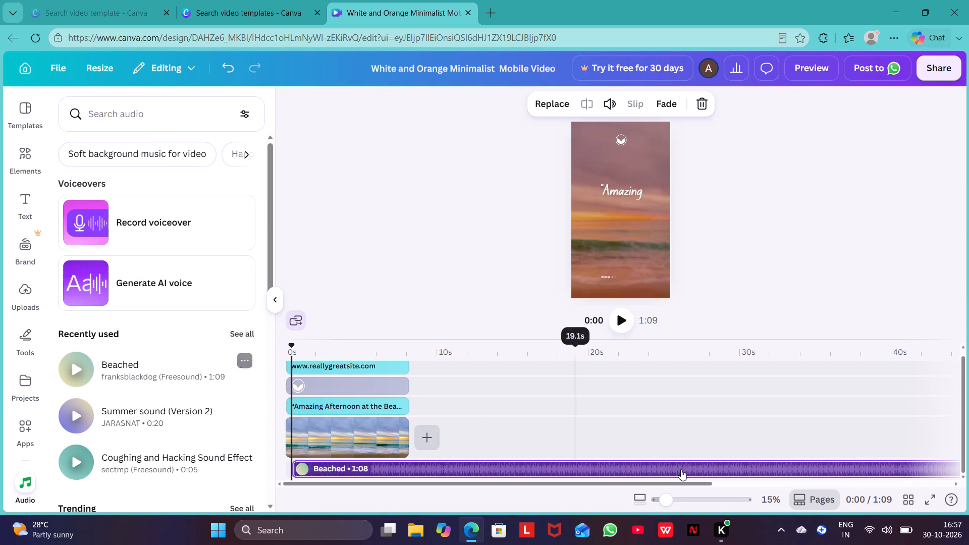
# Trim the end of the Beached audio clip so that it lasts about 18.9 s.
pyautogui.hscroll(-8, 792, 469)
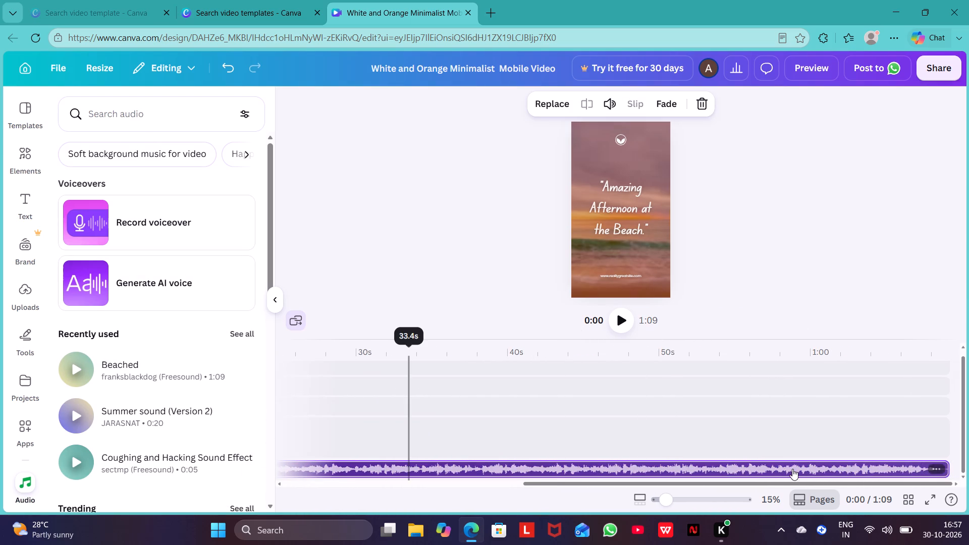
pyautogui.moveTo(947, 466); pyautogui.dragTo(594, 493)
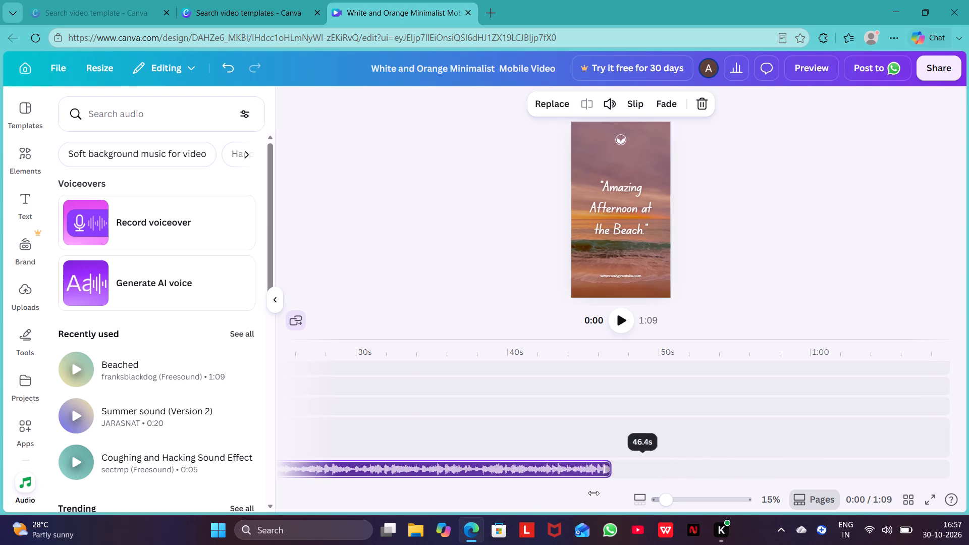
pyautogui.moveTo(594, 493); pyautogui.dragTo(499, 490)
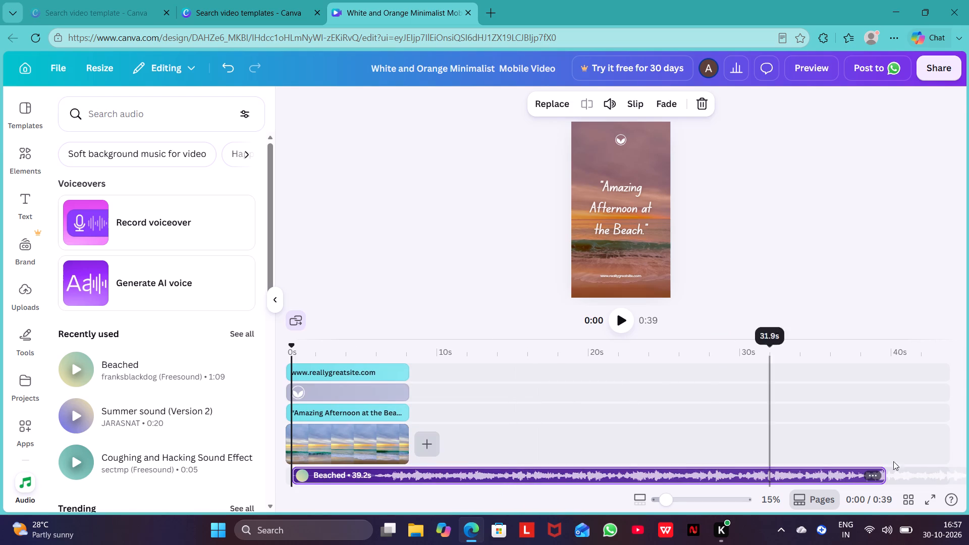
pyautogui.moveTo(883, 473); pyautogui.dragTo(643, 494)
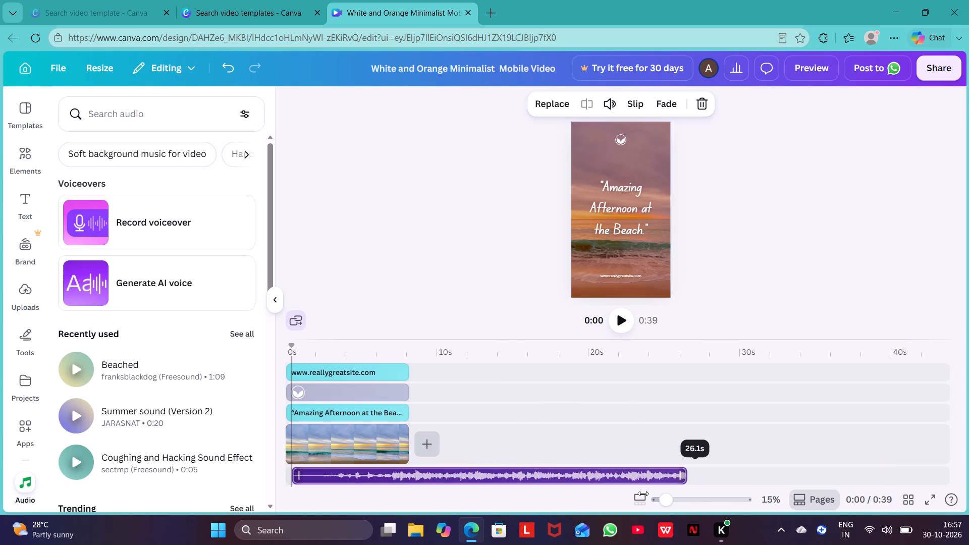
pyautogui.moveTo(643, 494); pyautogui.dragTo(579, 479)
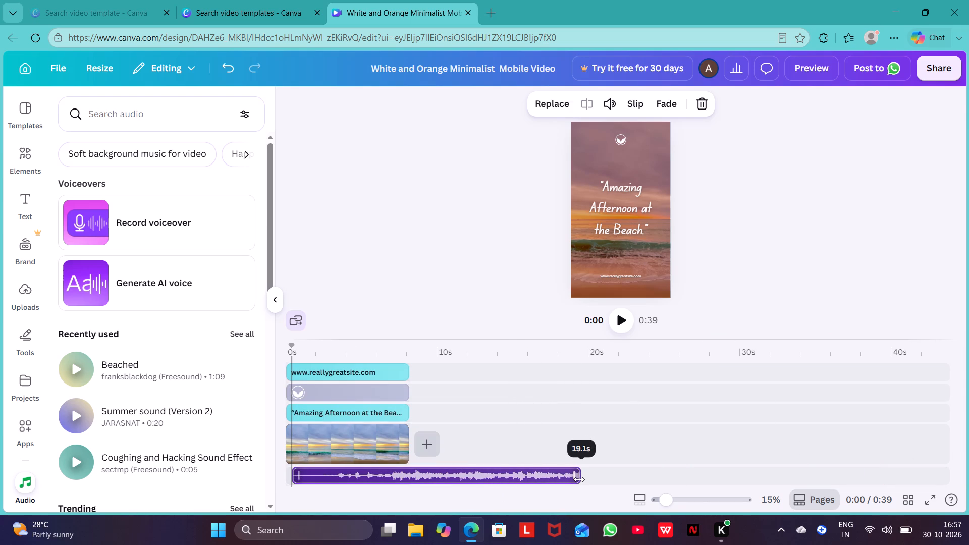
pyautogui.moveTo(579, 479); pyautogui.dragTo(576, 480)
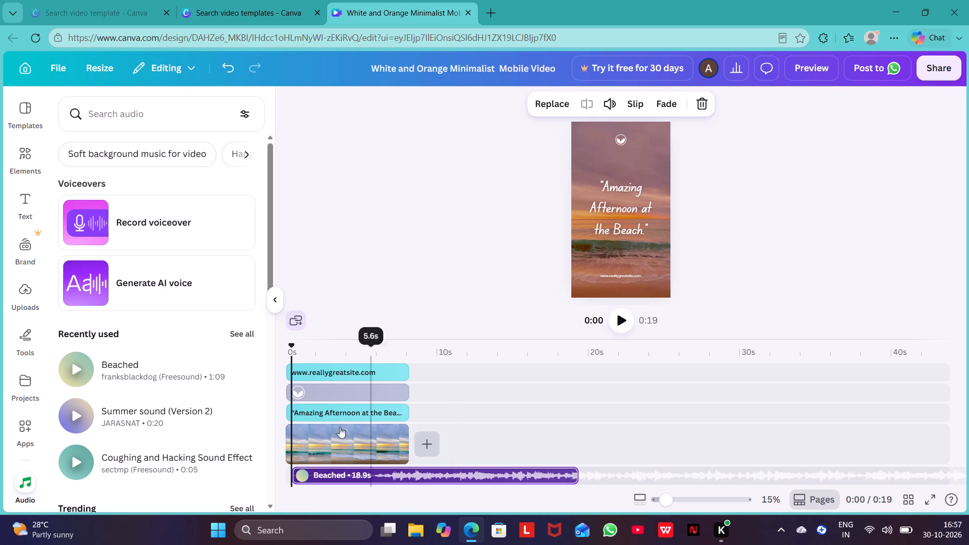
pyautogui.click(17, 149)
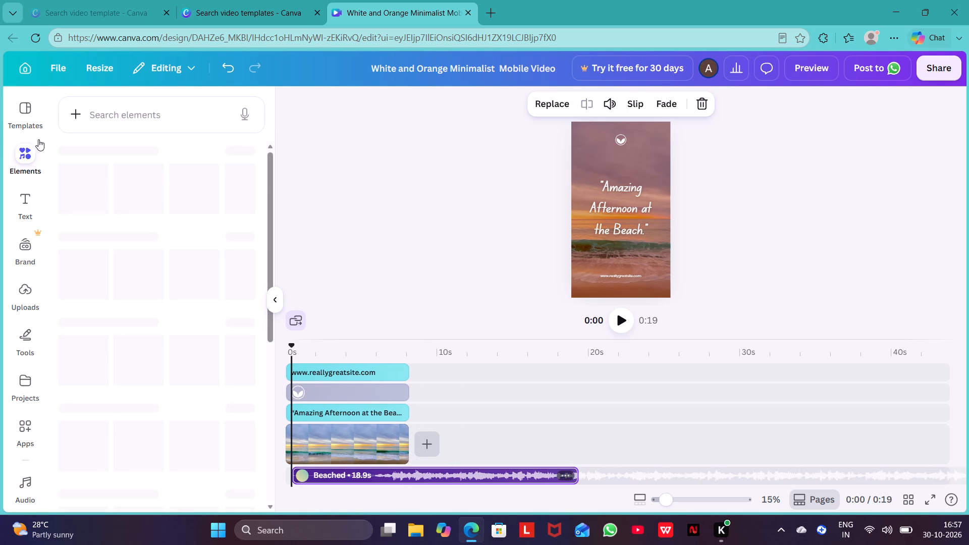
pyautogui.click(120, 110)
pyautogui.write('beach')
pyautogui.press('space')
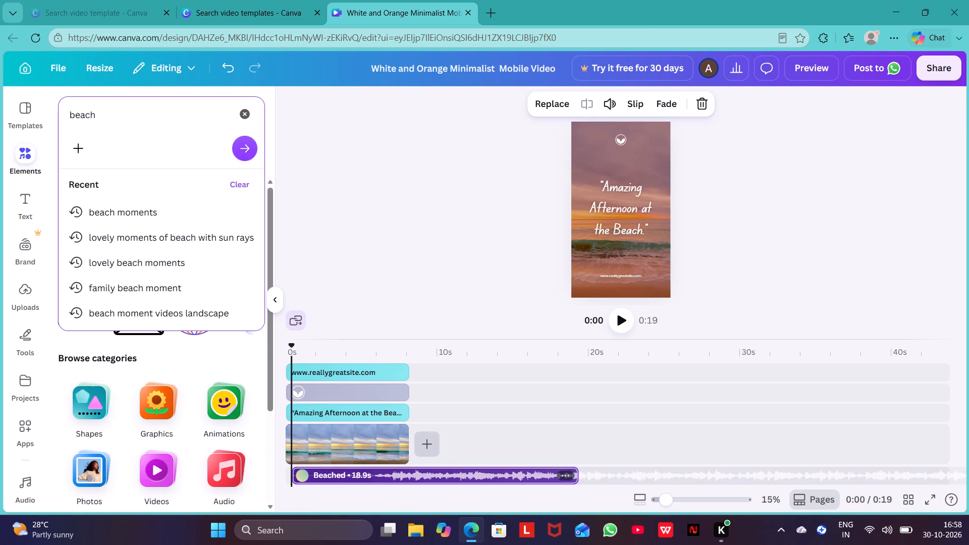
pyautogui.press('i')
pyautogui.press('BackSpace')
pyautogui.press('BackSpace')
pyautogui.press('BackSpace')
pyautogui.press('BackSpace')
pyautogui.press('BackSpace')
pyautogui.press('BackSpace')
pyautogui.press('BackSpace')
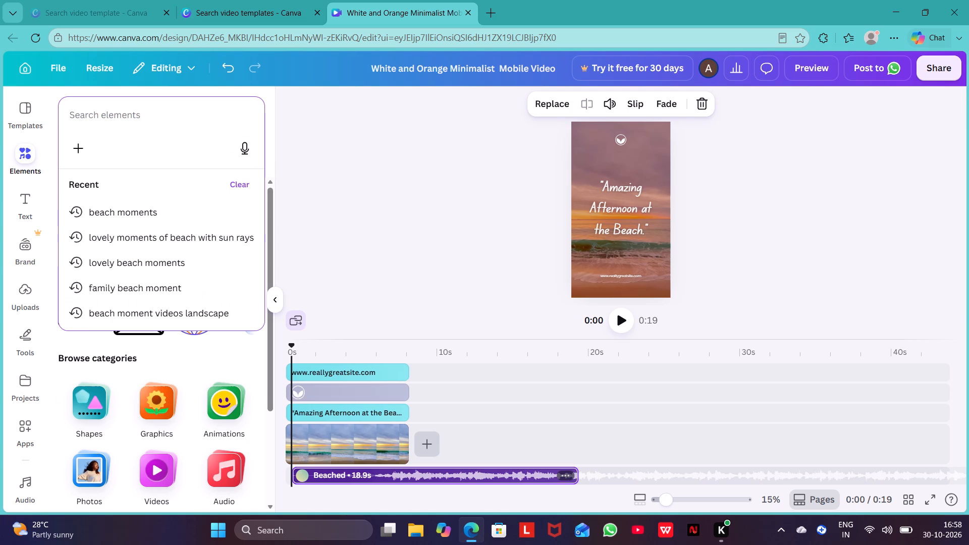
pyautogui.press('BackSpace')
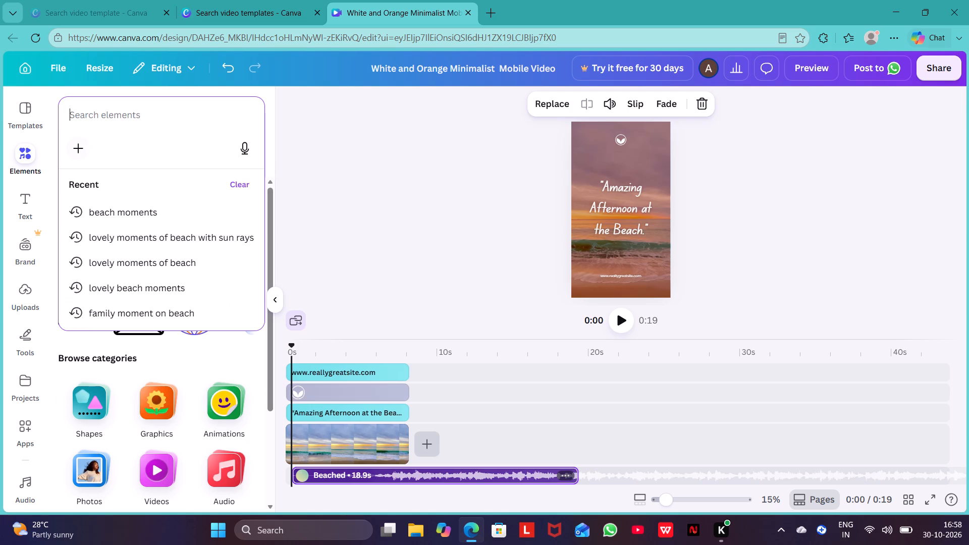
# Add the first torn-edge Paper frame from the Frames category as a new page after the beach clip.
pyautogui.scroll(-1, 111, 396)
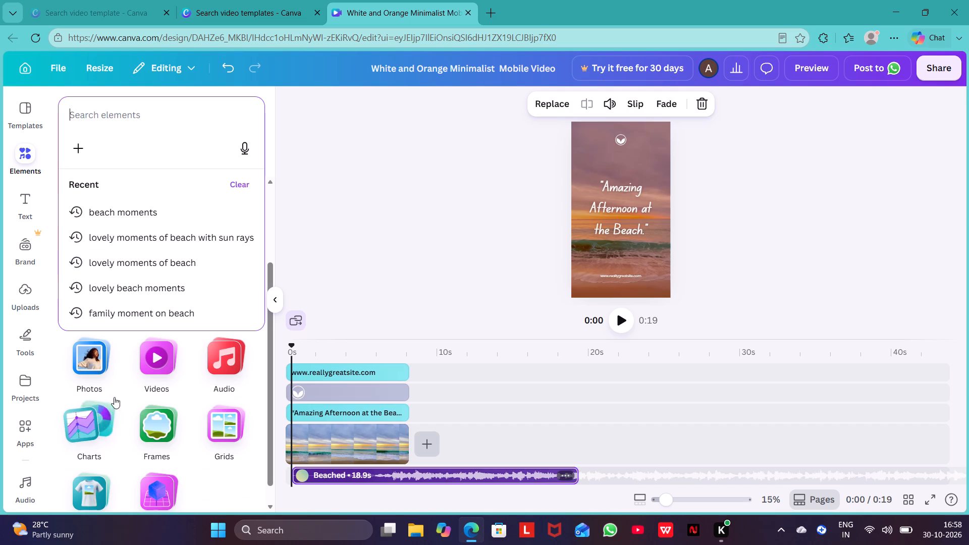
pyautogui.click(153, 440)
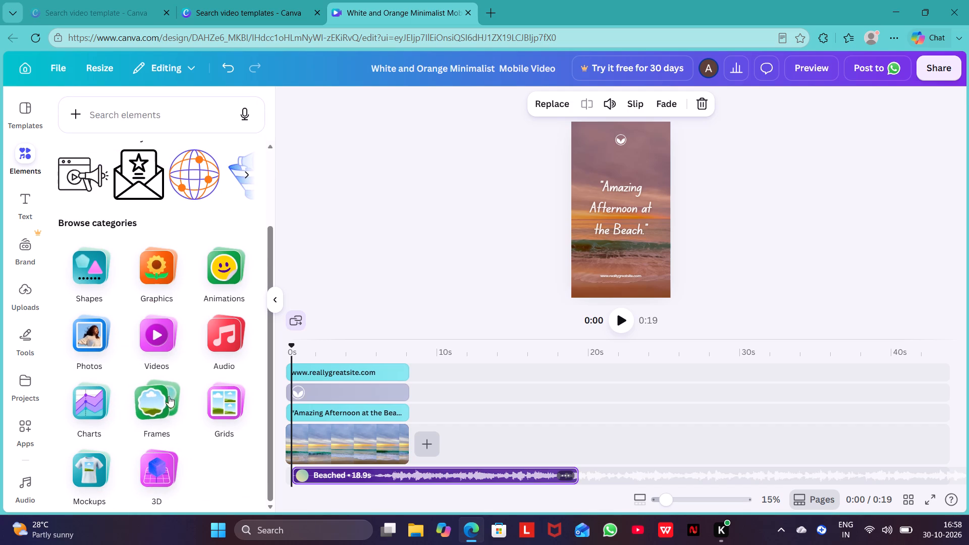
pyautogui.click(150, 393)
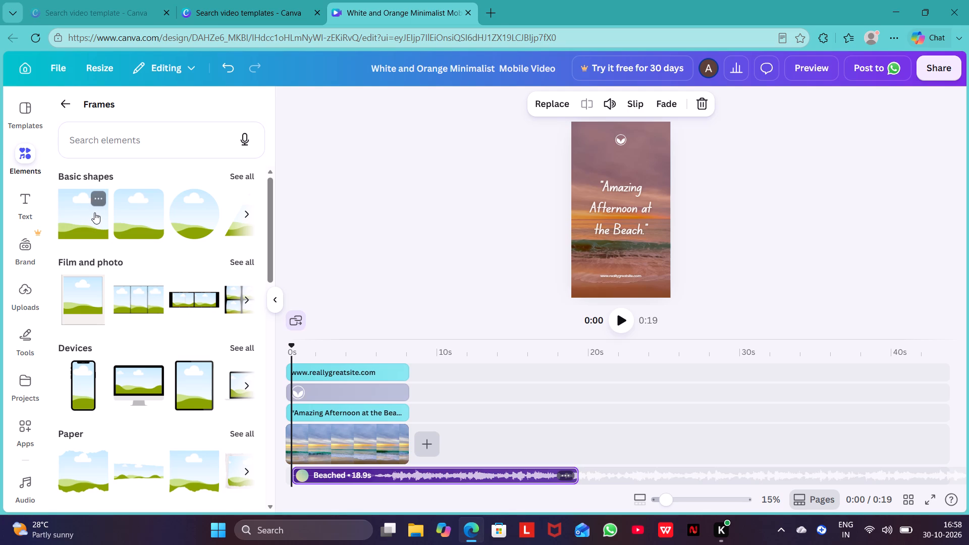
pyautogui.moveTo(80, 465); pyautogui.dragTo(293, 441)
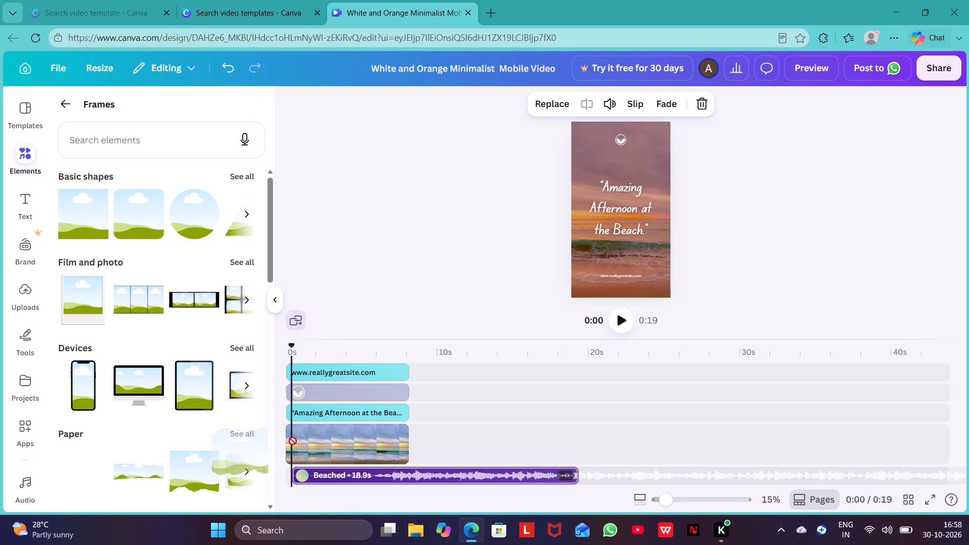
pyautogui.moveTo(293, 441); pyautogui.dragTo(440, 431)
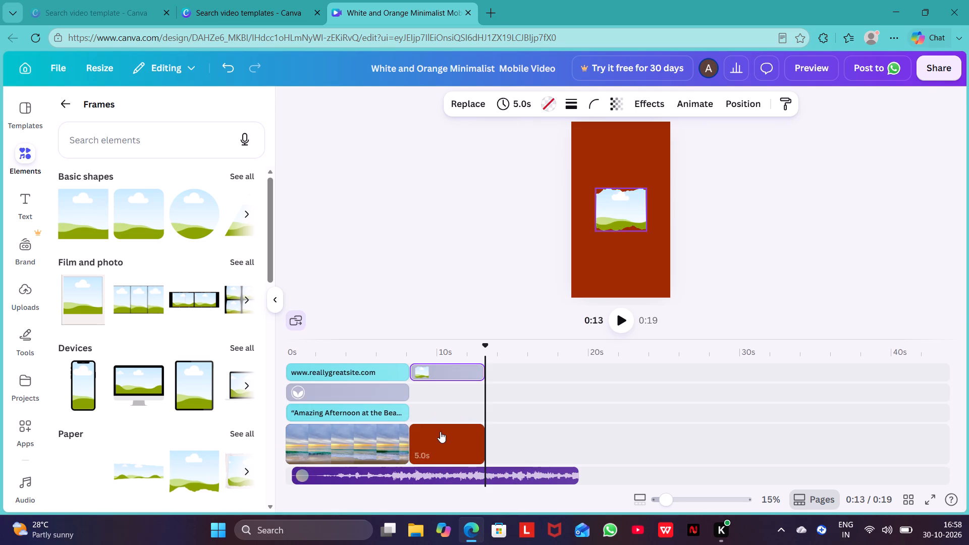
# Enlarge the torn-paper frame to span the full page width and extend it upward and downward over most of the page.
pyautogui.click(448, 446)
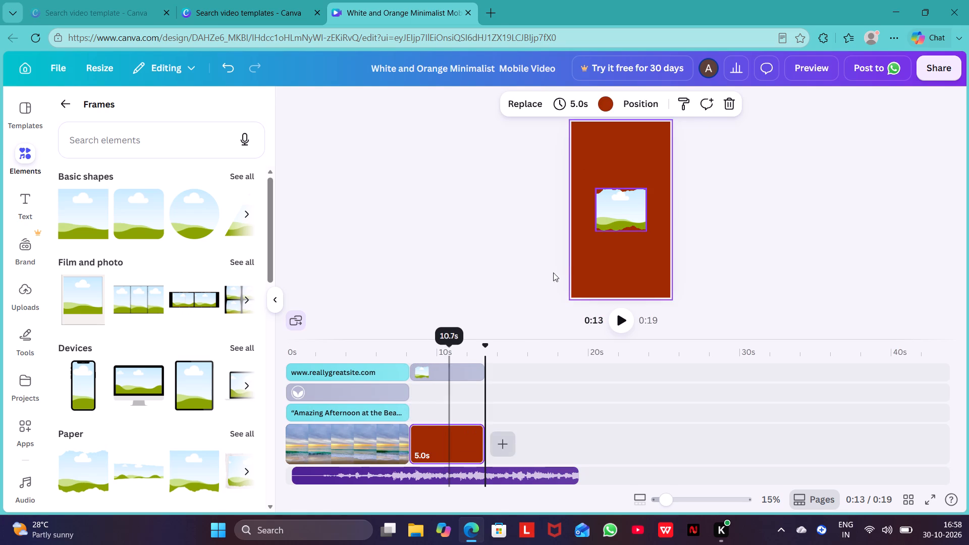
pyautogui.click(609, 203)
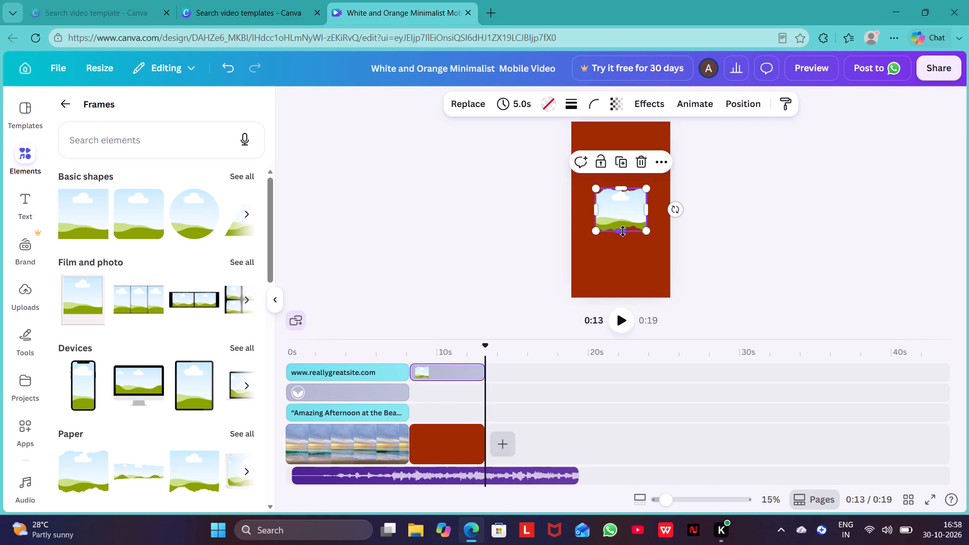
pyautogui.moveTo(623, 231); pyautogui.dragTo(627, 273)
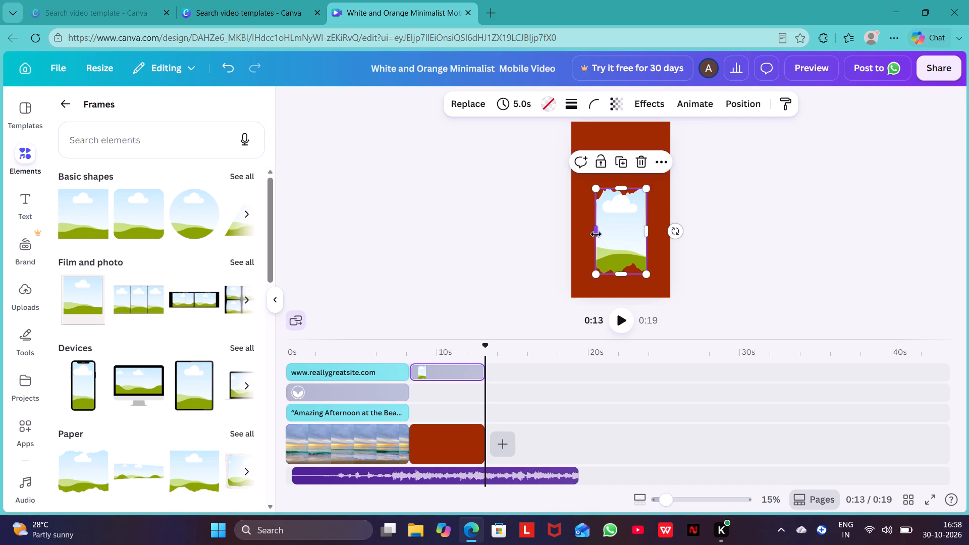
pyautogui.moveTo(596, 235); pyautogui.dragTo(573, 235)
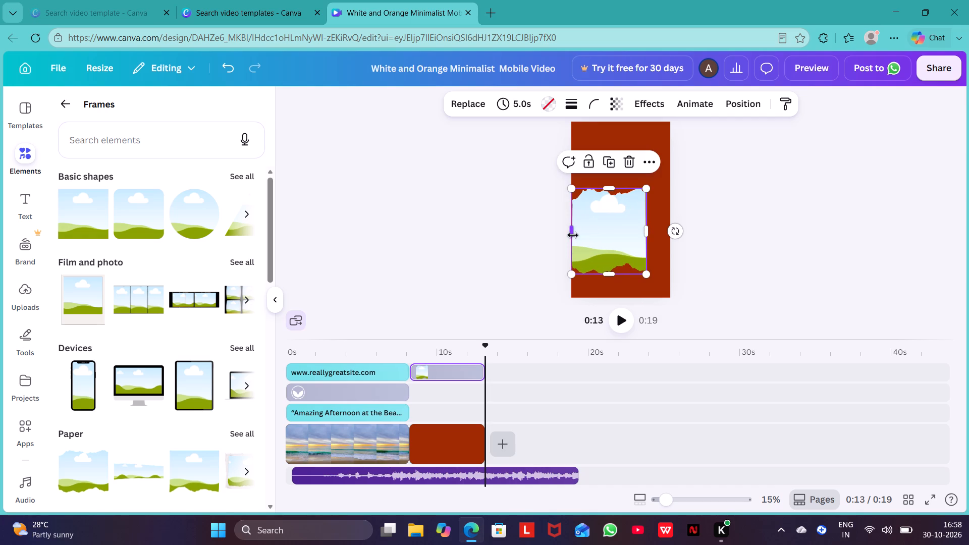
pyautogui.moveTo(645, 225); pyautogui.dragTo(664, 223)
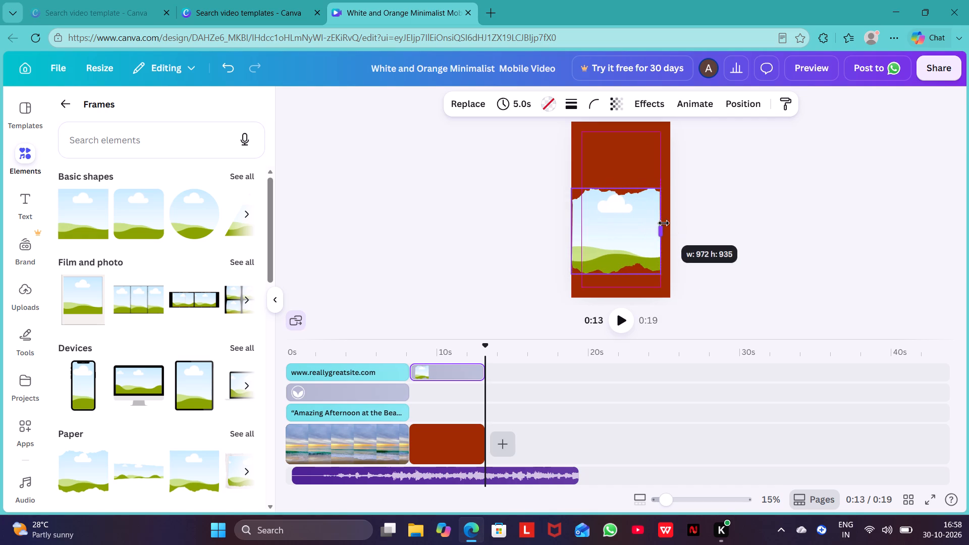
pyautogui.moveTo(664, 223); pyautogui.dragTo(667, 223)
pyautogui.moveTo(620, 188); pyautogui.dragTo(619, 178)
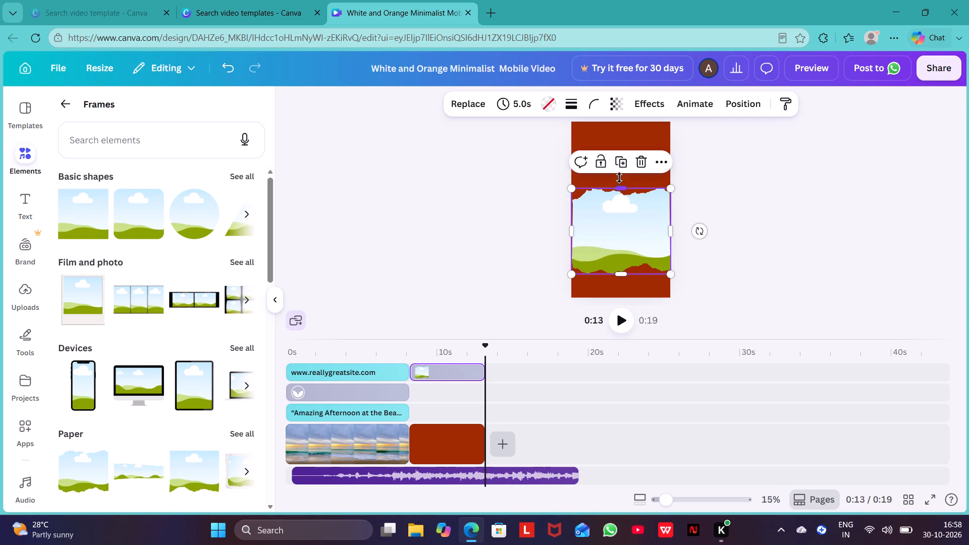
pyautogui.moveTo(619, 178); pyautogui.dragTo(619, 156)
pyautogui.click(619, 274)
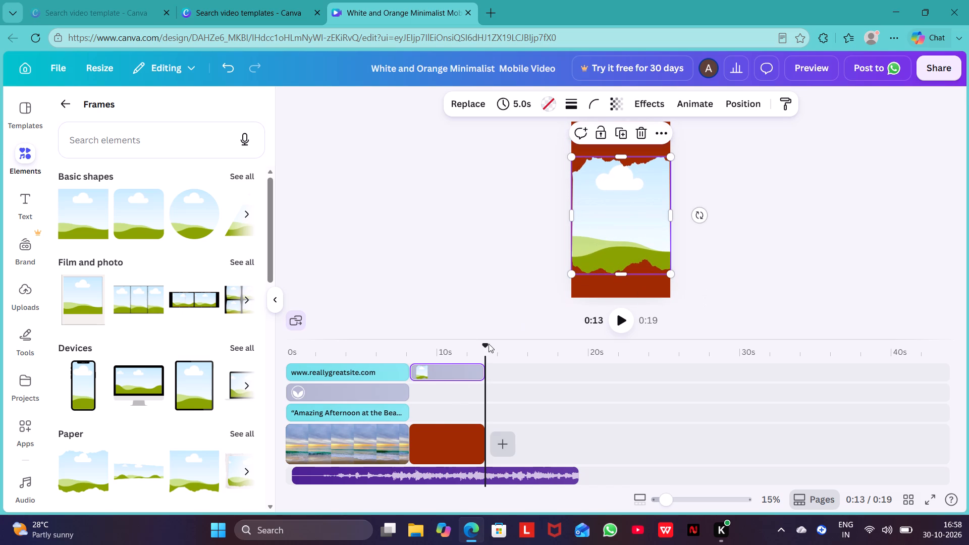
# Move the red background clip off the main video track onto its own layer just above it.
pyautogui.moveTo(440, 436); pyautogui.dragTo(437, 415)
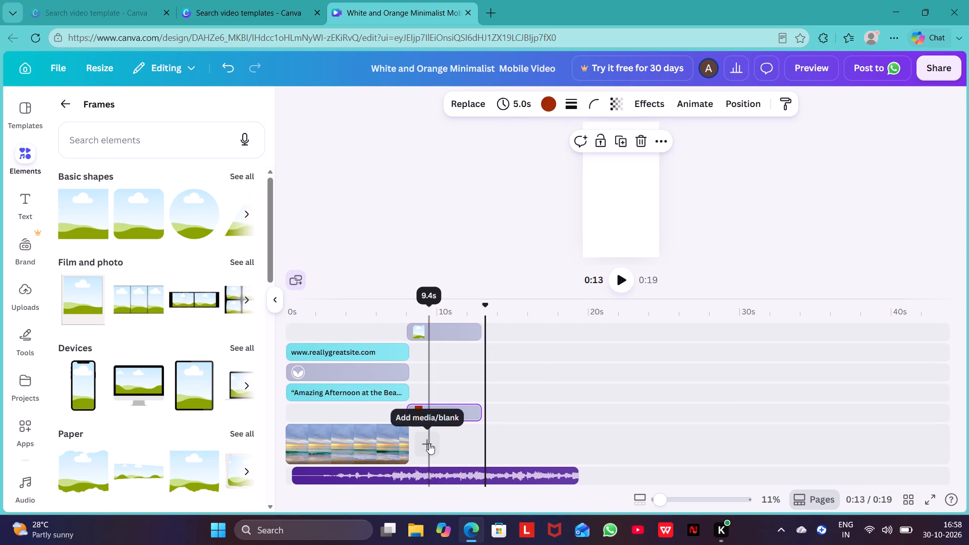
# Search the element library for "beach images".
pyautogui.click(69, 103)
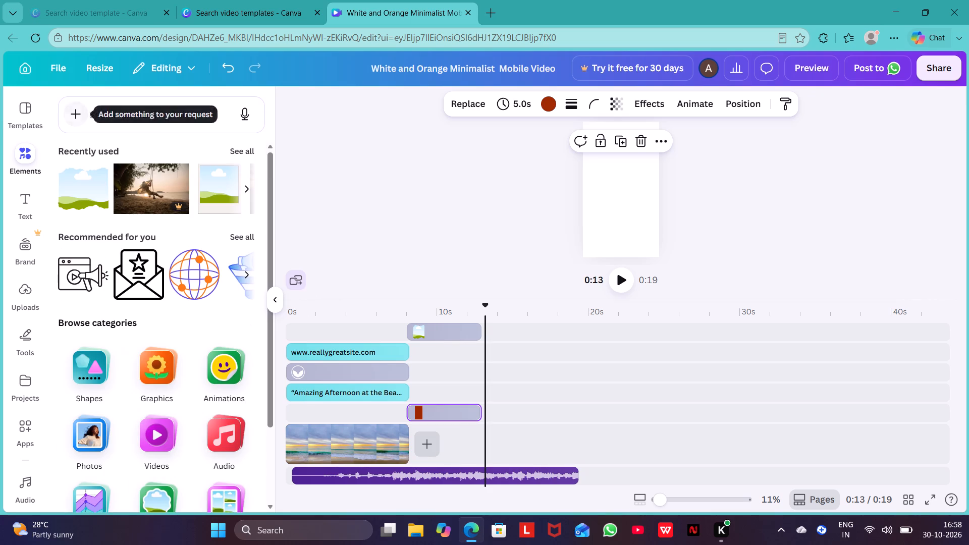
pyautogui.click(115, 120)
pyautogui.write('beach images')
pyautogui.press('Return')
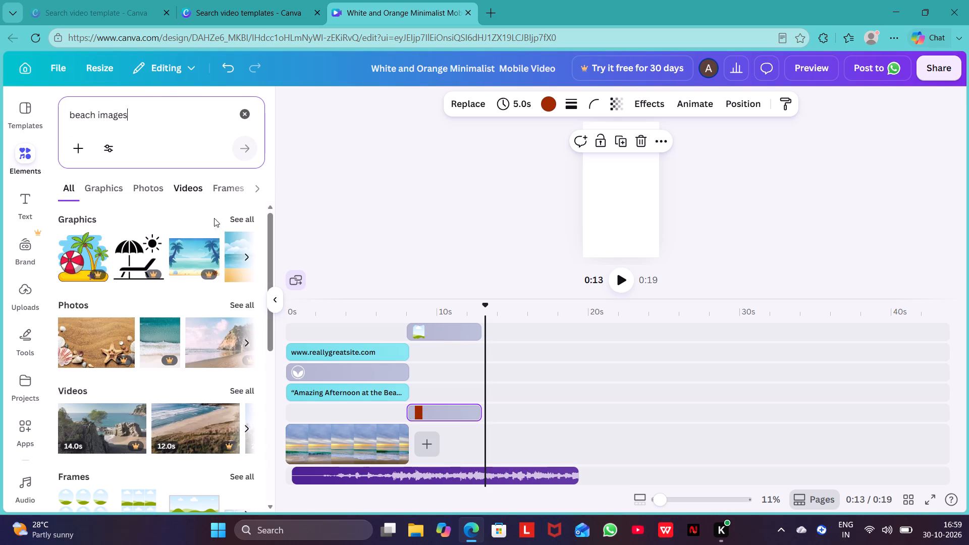
# Add the rocky-cliff beach photo to the main video track after the beach clip, with a duration of 4.9 s.
pyautogui.scroll(-1, 152, 295)
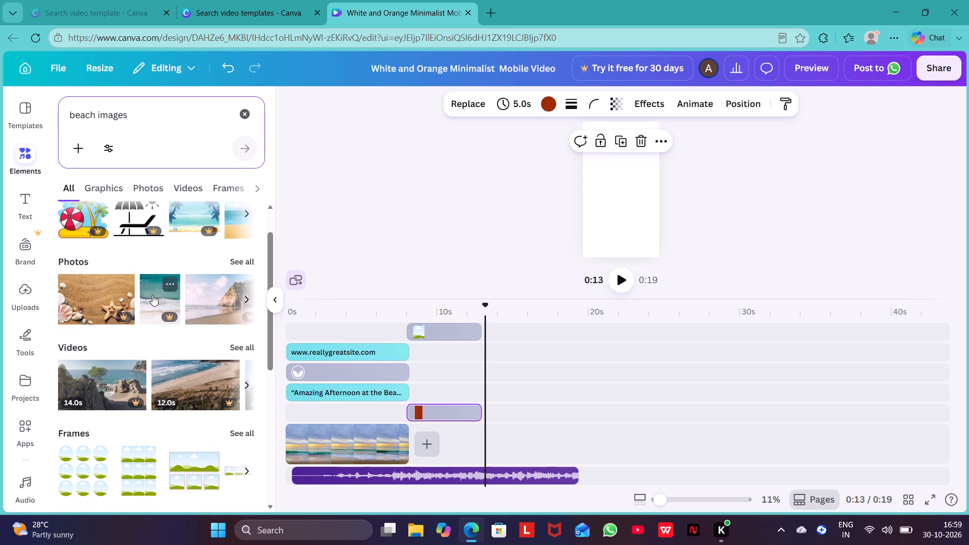
pyautogui.moveTo(213, 288); pyautogui.dragTo(425, 416)
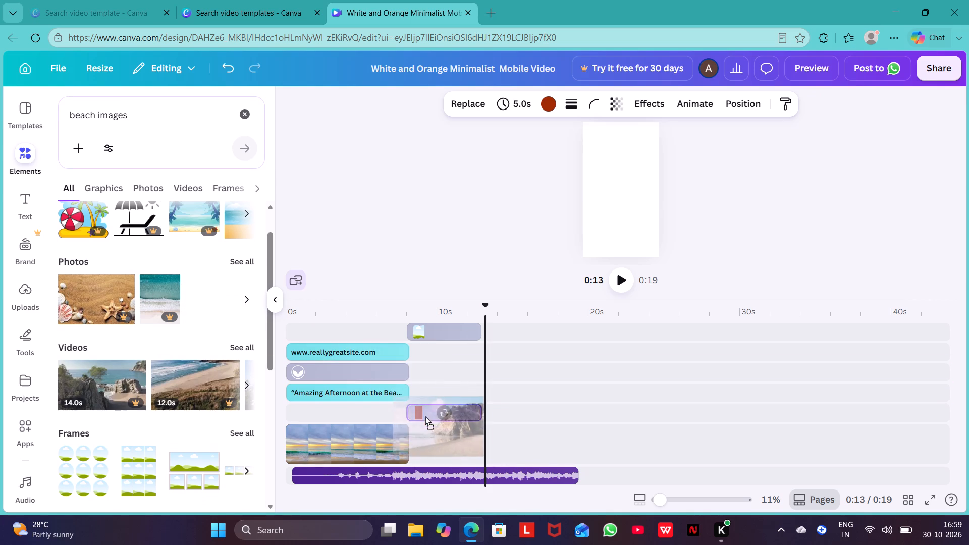
pyautogui.moveTo(425, 416); pyautogui.dragTo(438, 428)
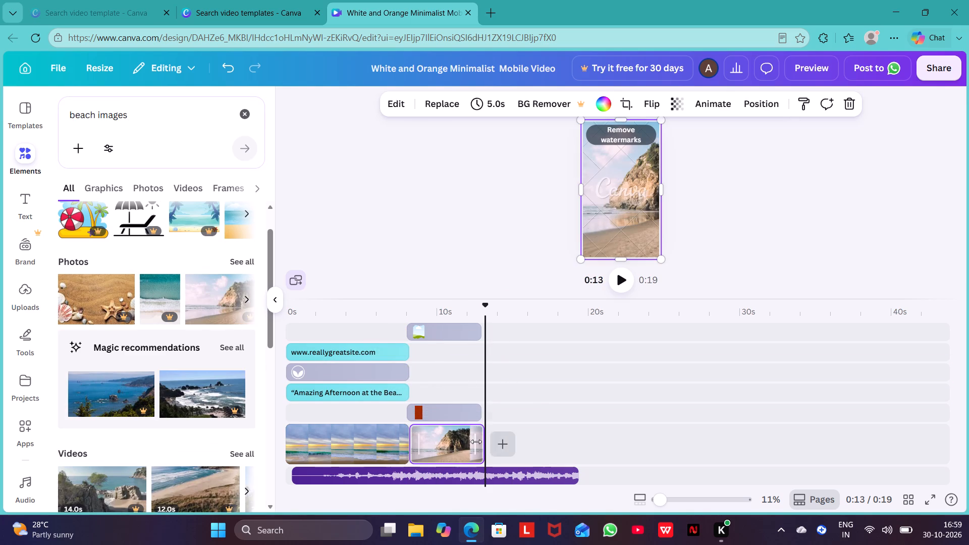
pyautogui.moveTo(476, 442); pyautogui.dragTo(541, 435)
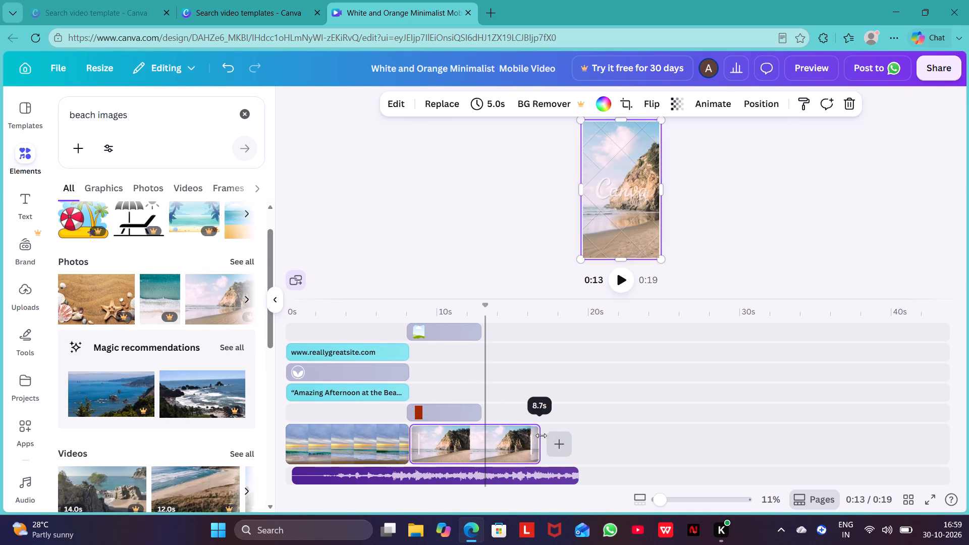
pyautogui.moveTo(541, 435); pyautogui.dragTo(482, 434)
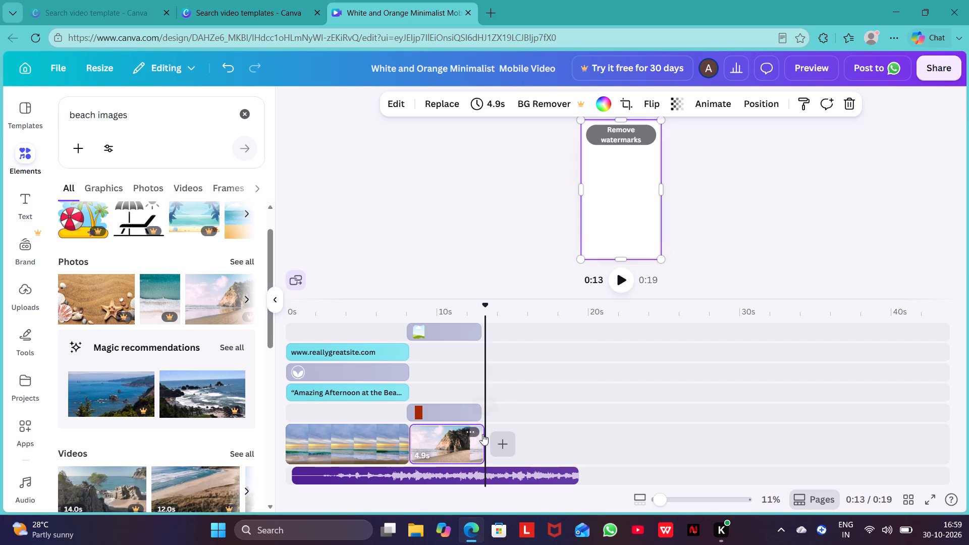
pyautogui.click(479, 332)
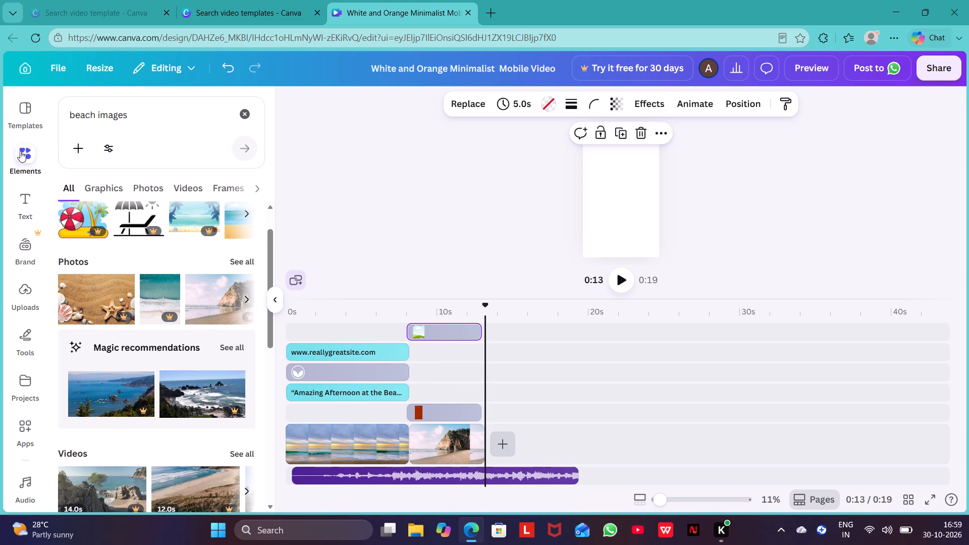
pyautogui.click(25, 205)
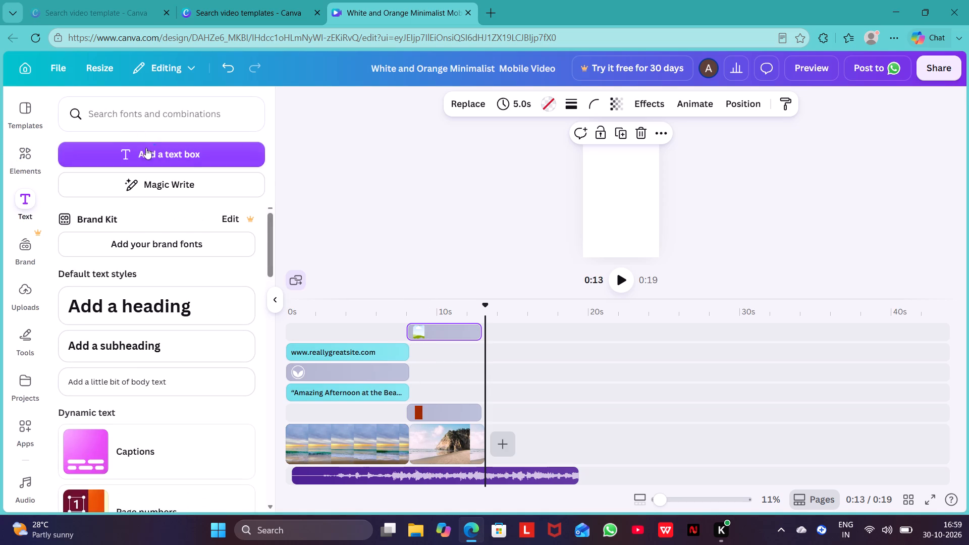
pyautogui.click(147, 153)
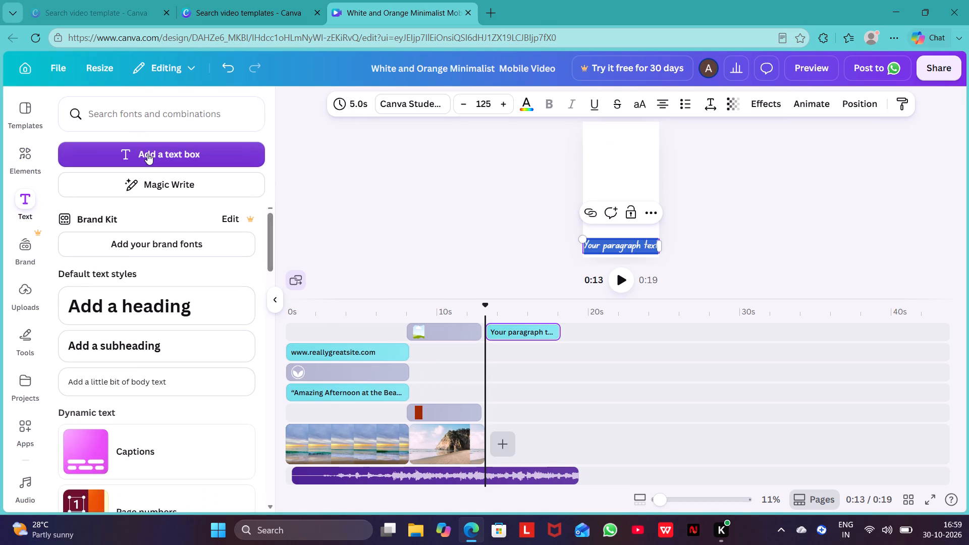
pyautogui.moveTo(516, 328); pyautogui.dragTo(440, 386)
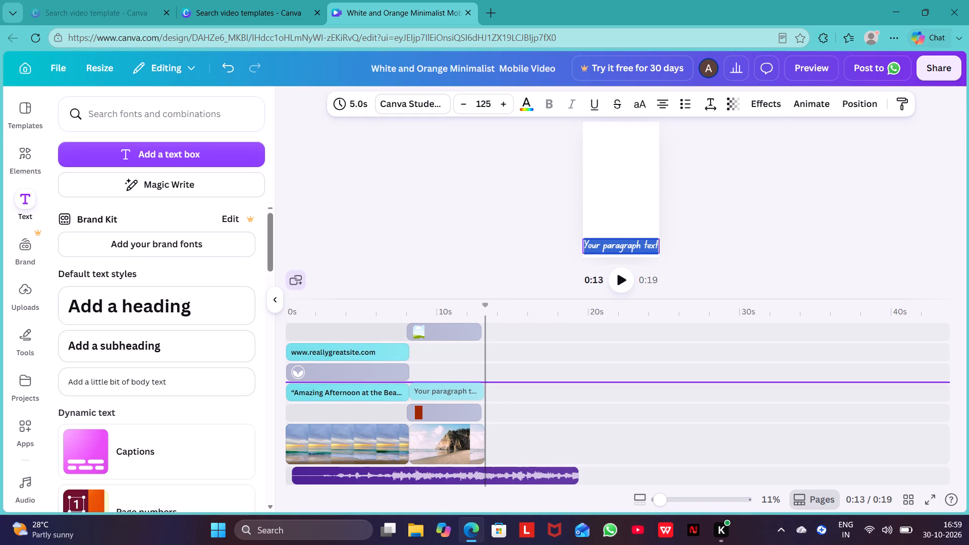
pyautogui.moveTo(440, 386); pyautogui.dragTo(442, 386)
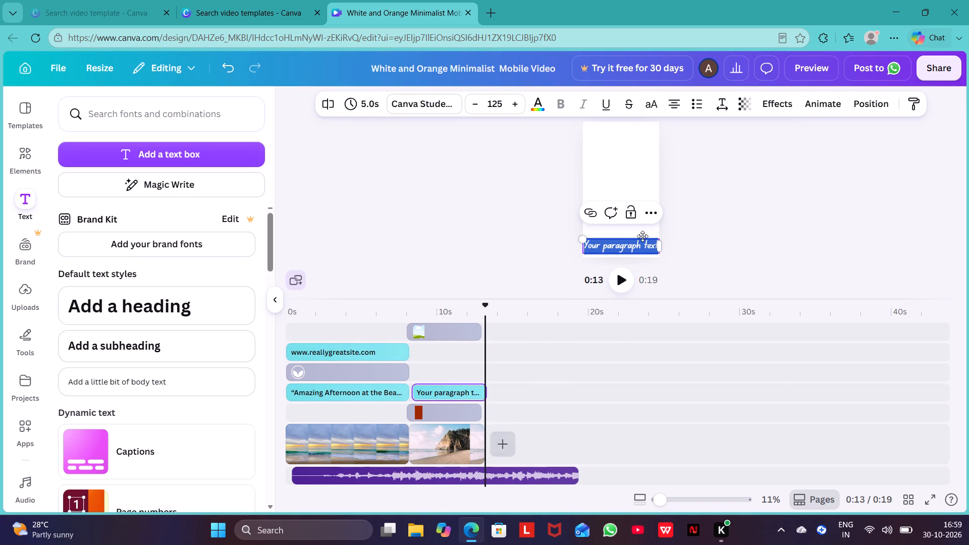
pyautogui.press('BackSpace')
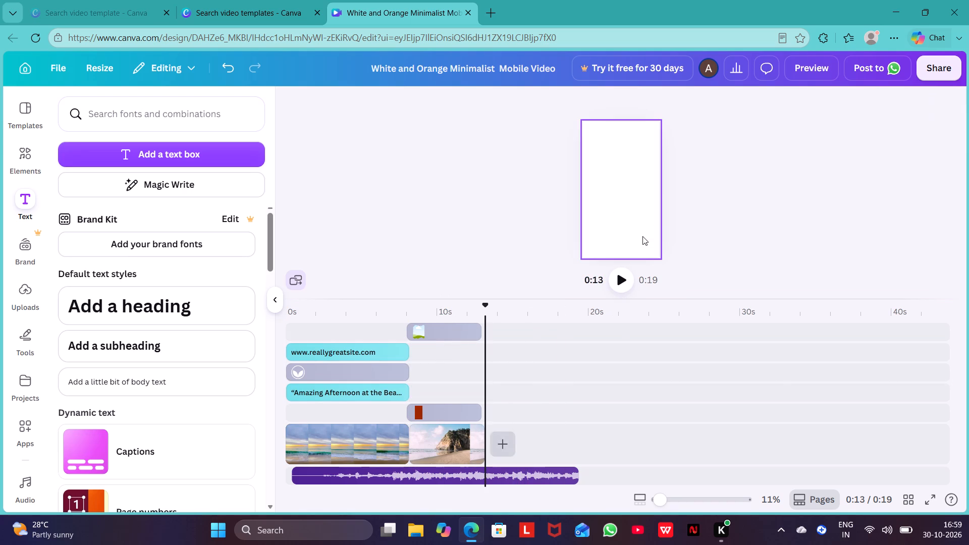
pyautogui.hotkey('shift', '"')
# Add a text box and place its clip beside the first quote on that text track, above the cliff photo clip.
pyautogui.click(209, 152)
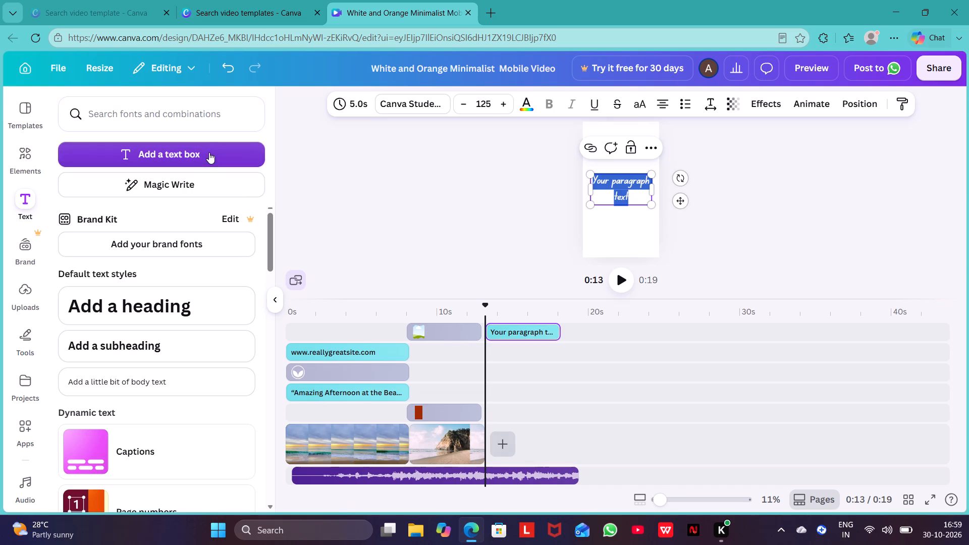
pyautogui.moveTo(515, 334); pyautogui.dragTo(443, 394)
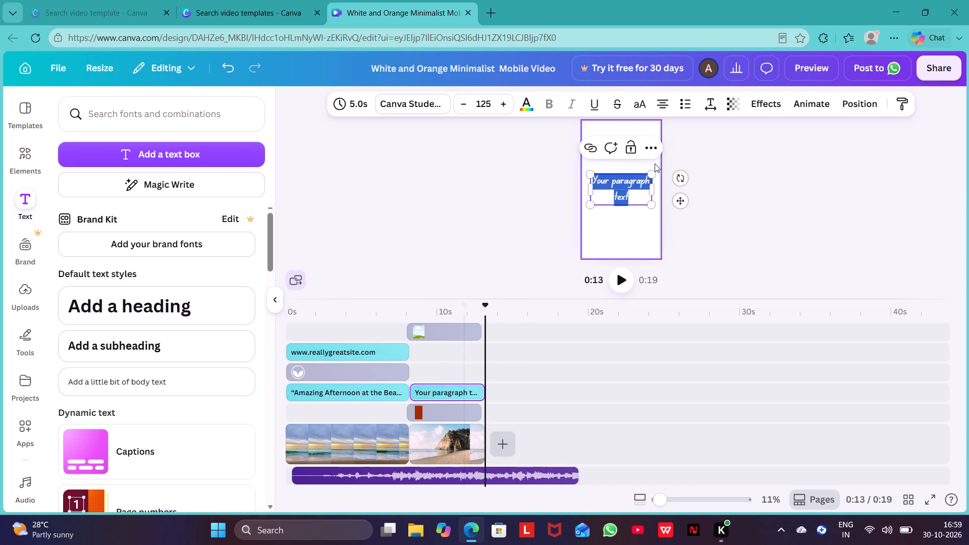
# Replace the placeholder text with "AMAZING BEACHES ALL OVER WORLD TO ENJOY EVERY MOMENT", including the quotation marks.
pyautogui.click(632, 200)
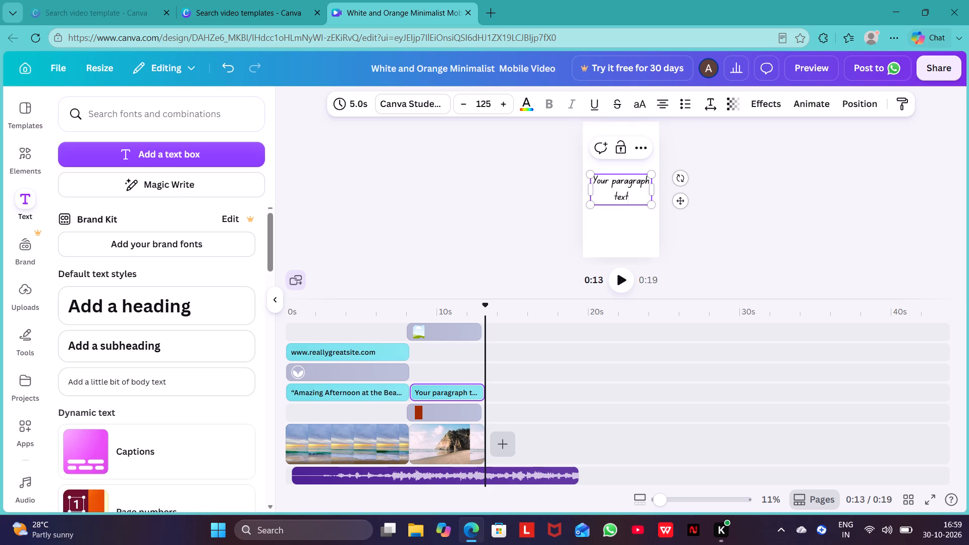
pyautogui.press('BackSpace')
pyautogui.press('BackSpace')
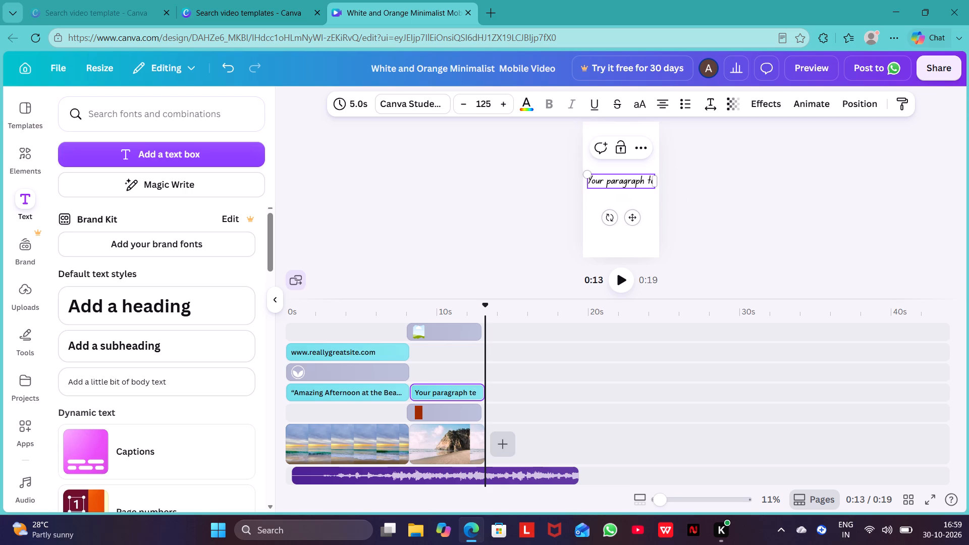
pyautogui.press('BackSpace')
pyautogui.press('BackSpace')
pyautogui.press('BackSpace')
pyautogui.press('BackSpace')
pyautogui.press('BackSpace')
pyautogui.press('BackSpace')
pyautogui.press('BackSpace')
pyautogui.press('BackSpace')
pyautogui.press('BackSpace')
pyautogui.press('BackSpace')
pyautogui.press('BackSpace')
pyautogui.press('BackSpace')
pyautogui.press('BackSpace')
pyautogui.press('BackSpace')
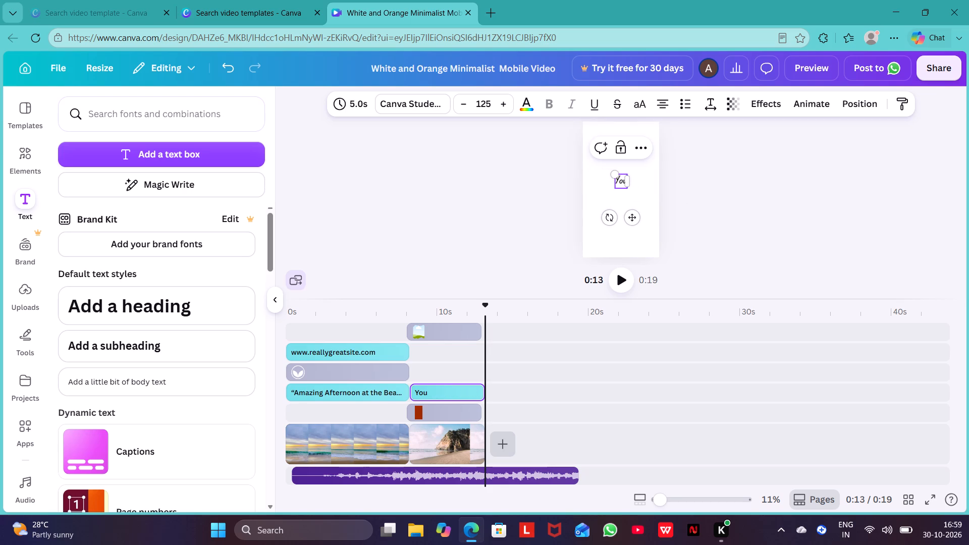
pyautogui.press('BackSpace')
pyautogui.press('BackSpace')
pyautogui.press('BackSpace')
pyautogui.hotkey('shift', '"')
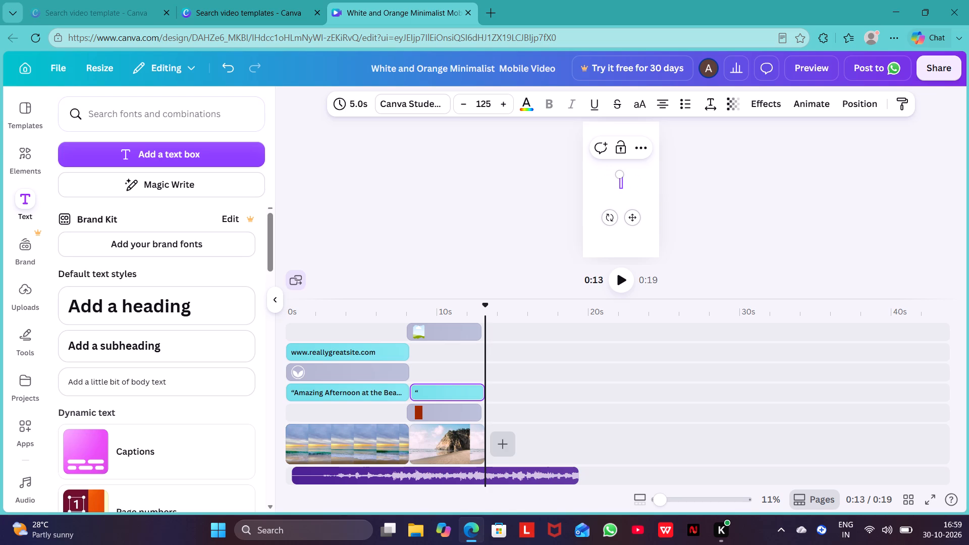
pyautogui.write('AMAZING BEACHES ALL OVER WORLD TO ENJOY EVERY MOM')
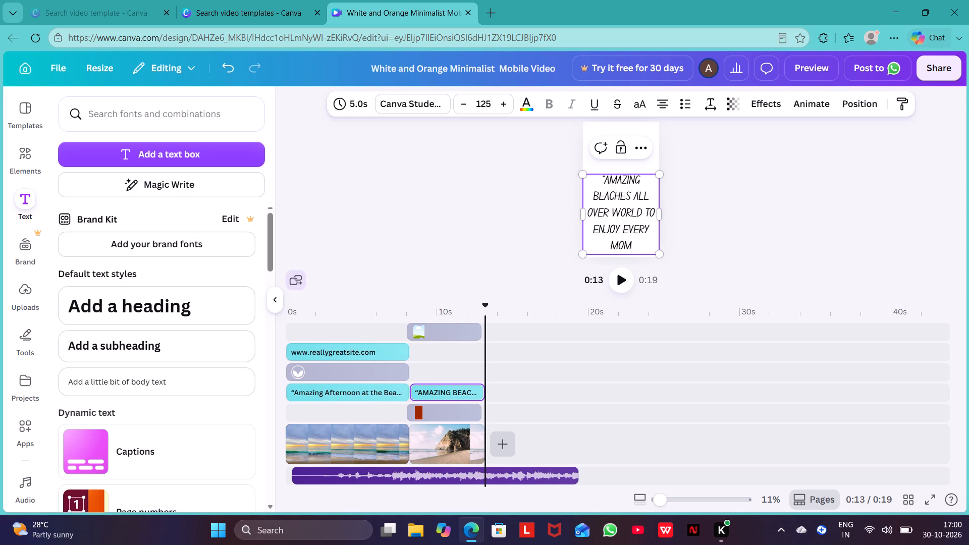
pyautogui.write('ENT')
pyautogui.hotkey('shift', 'space')
pyautogui.hotkey('shift', 'BackSpace')
pyautogui.hotkey('shift', '"')
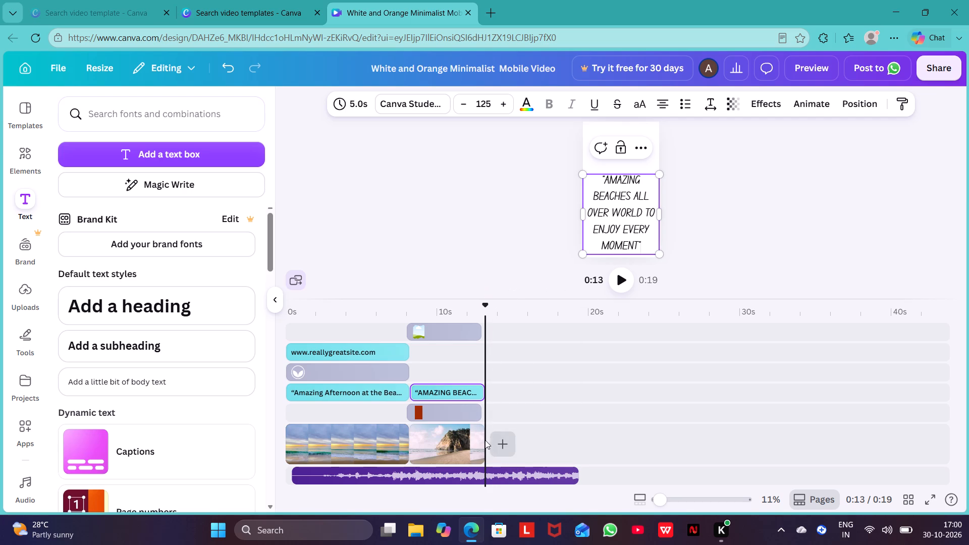
# Extend the cliff photo clip on the main video track to 10.8 s.
pyautogui.moveTo(484, 441); pyautogui.dragTo(542, 444)
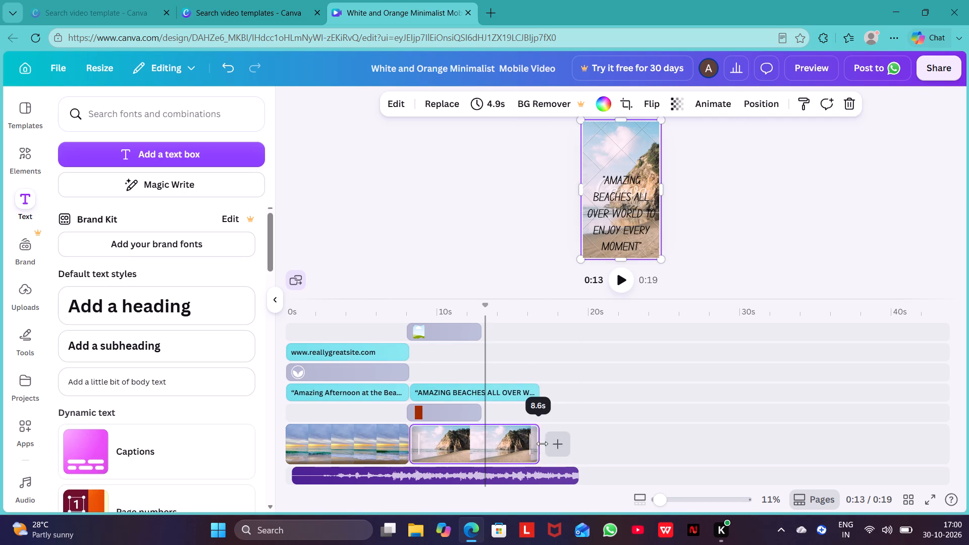
pyautogui.moveTo(542, 444); pyautogui.dragTo(573, 446)
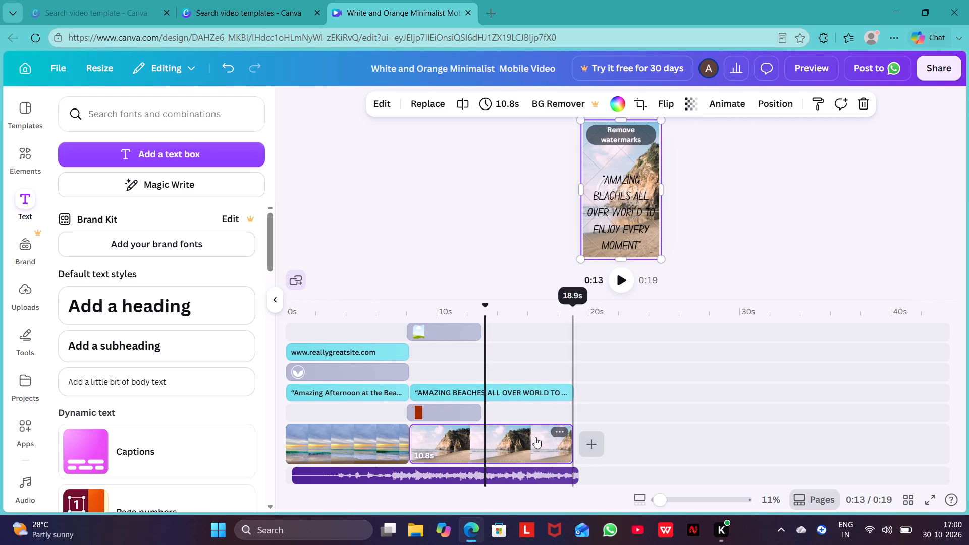
# Extend the red background layer to 11.0 s and trim the second quote's text clip to 10.7 s.
pyautogui.moveTo(478, 410); pyautogui.dragTo(553, 411)
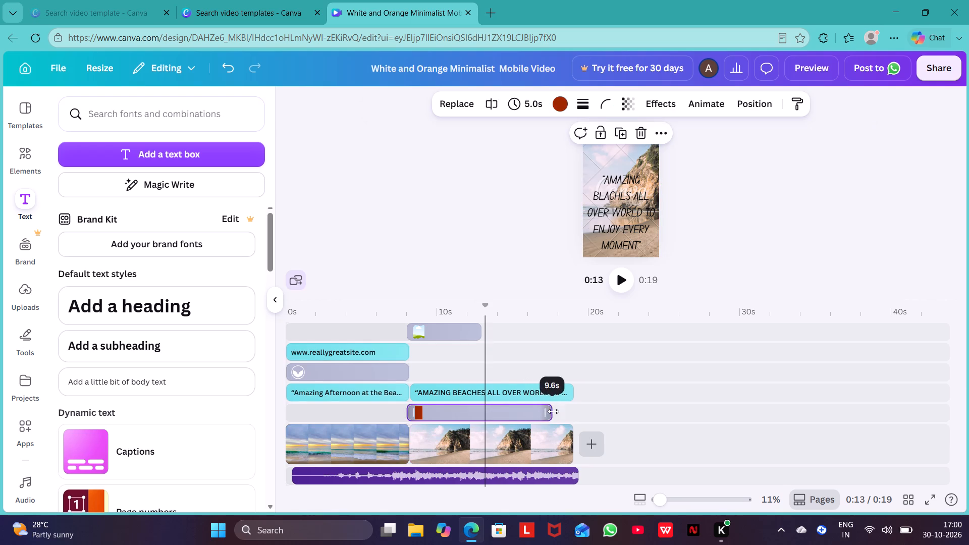
pyautogui.moveTo(553, 411); pyautogui.dragTo(569, 413)
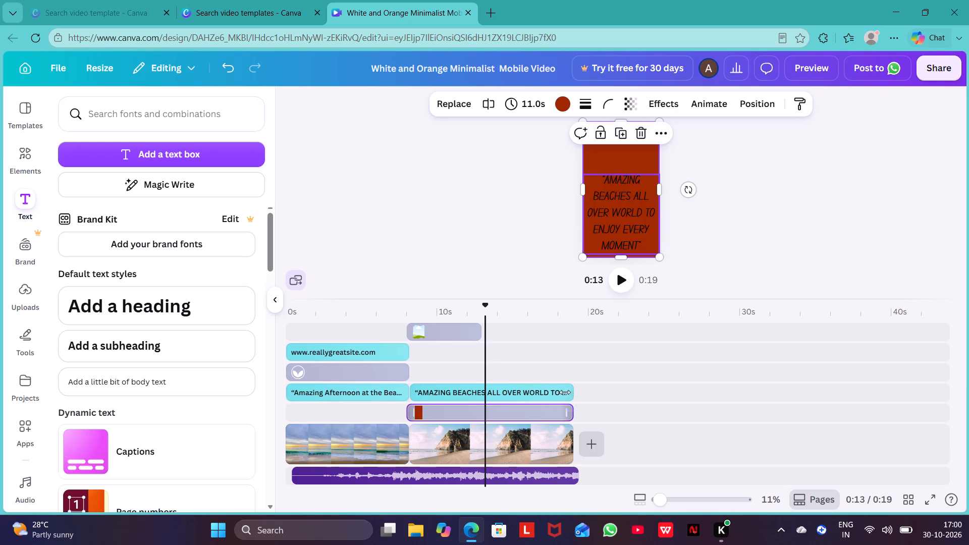
pyautogui.click(565, 394)
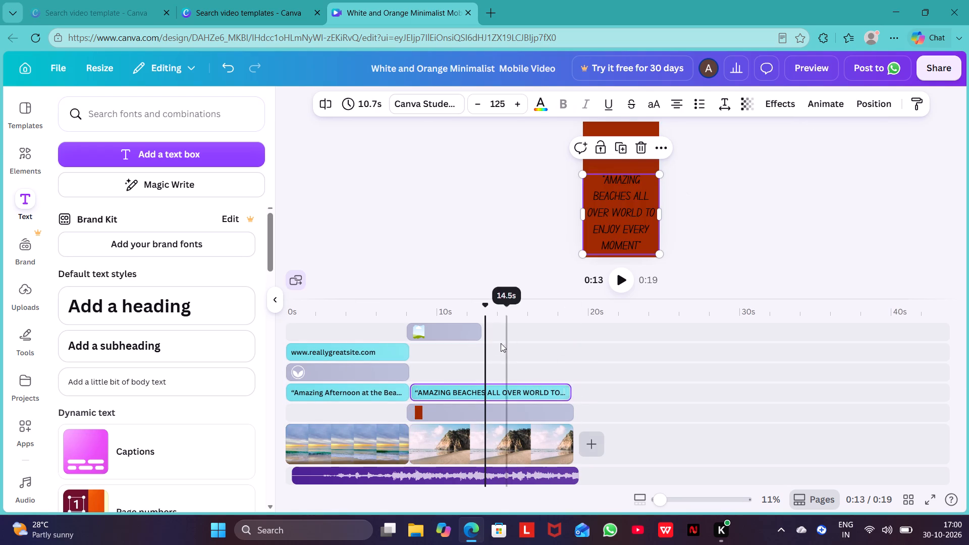
# Extend the torn-paper frame layer to 10.9 s.
pyautogui.moveTo(479, 332); pyautogui.dragTo(557, 333)
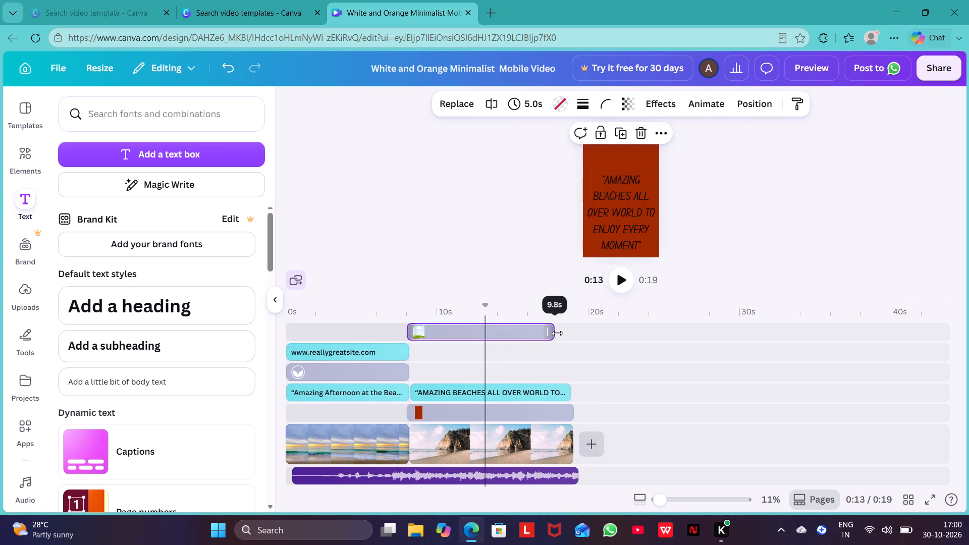
pyautogui.moveTo(557, 333); pyautogui.dragTo(568, 333)
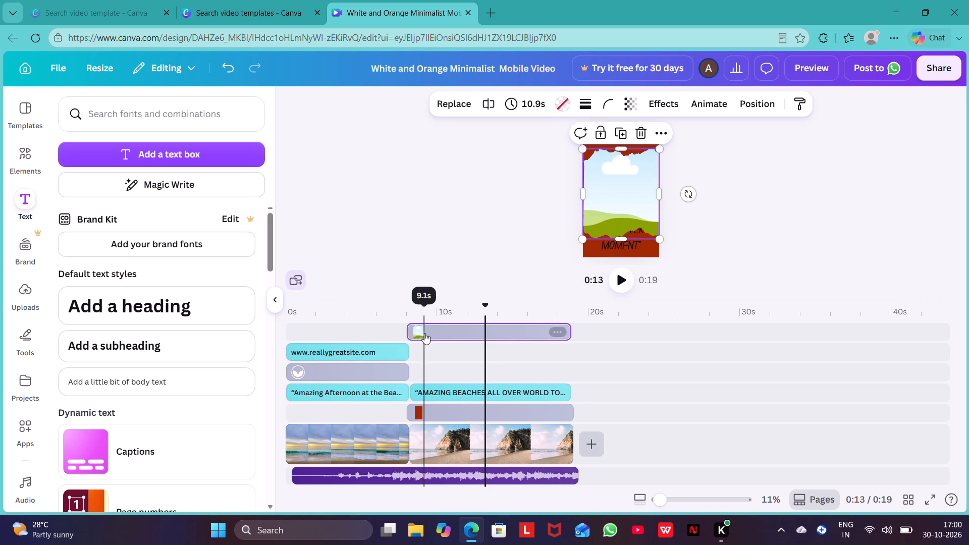
# Move the torn-paper frame layer beneath the quote text, directly above the red background layer.
pyautogui.moveTo(421, 330); pyautogui.dragTo(423, 409)
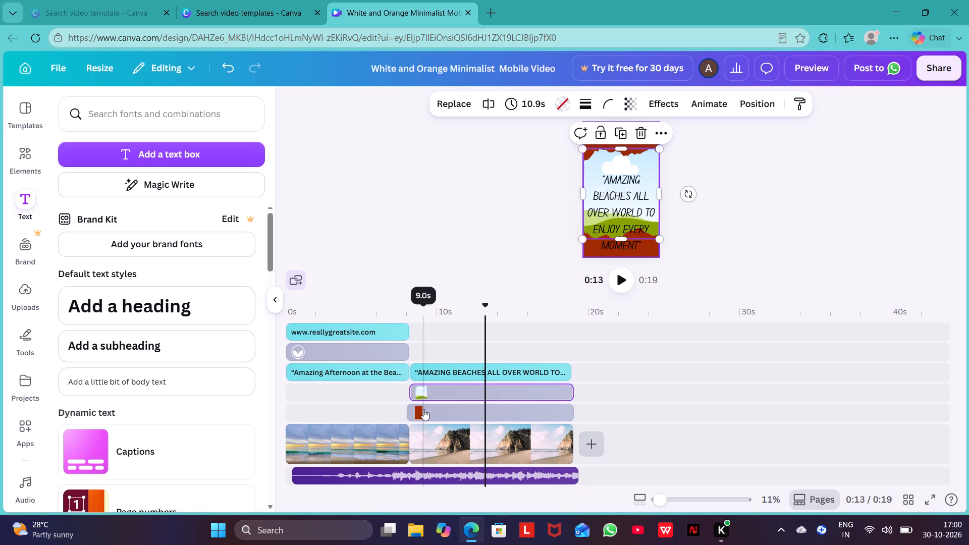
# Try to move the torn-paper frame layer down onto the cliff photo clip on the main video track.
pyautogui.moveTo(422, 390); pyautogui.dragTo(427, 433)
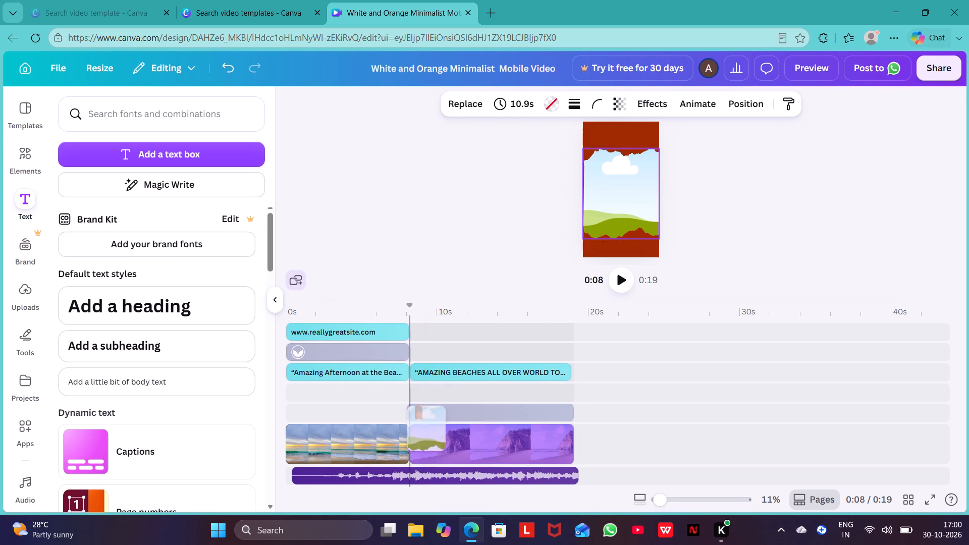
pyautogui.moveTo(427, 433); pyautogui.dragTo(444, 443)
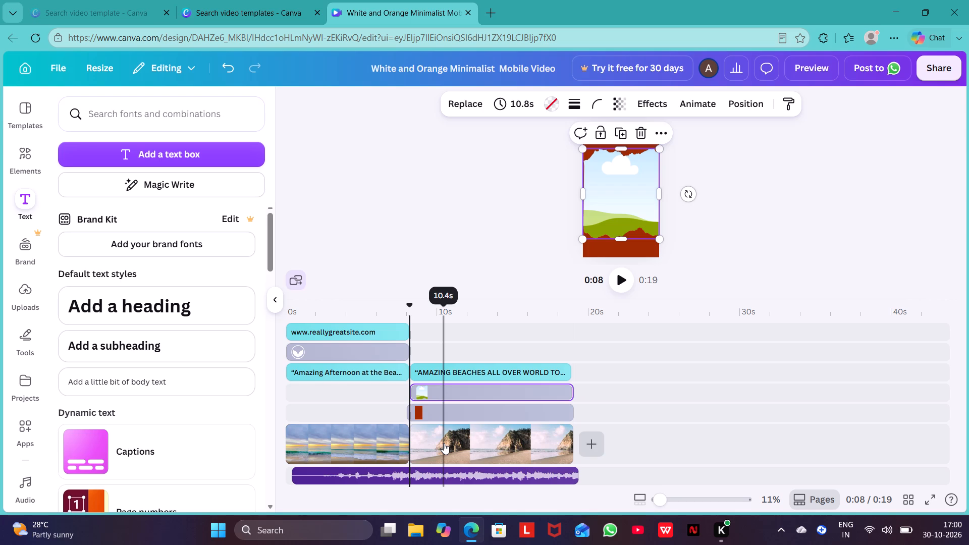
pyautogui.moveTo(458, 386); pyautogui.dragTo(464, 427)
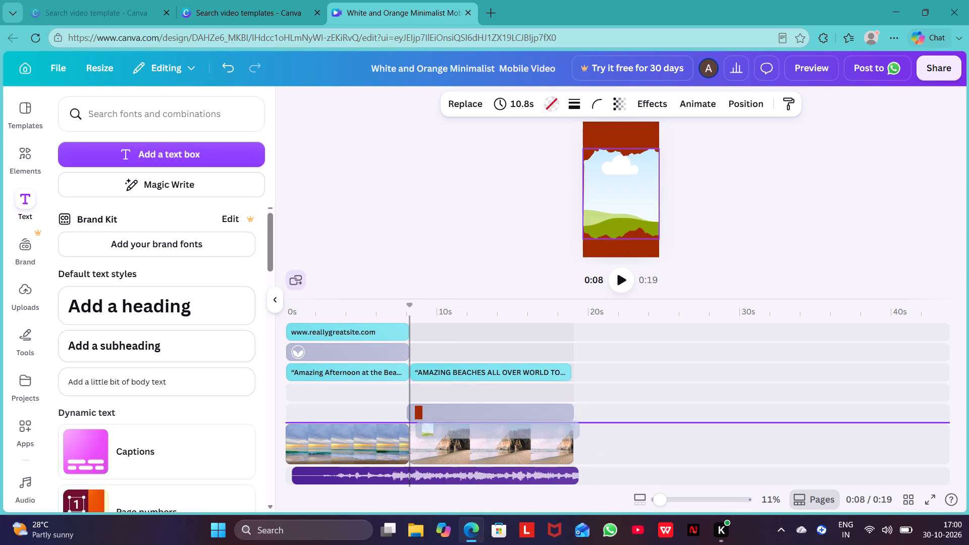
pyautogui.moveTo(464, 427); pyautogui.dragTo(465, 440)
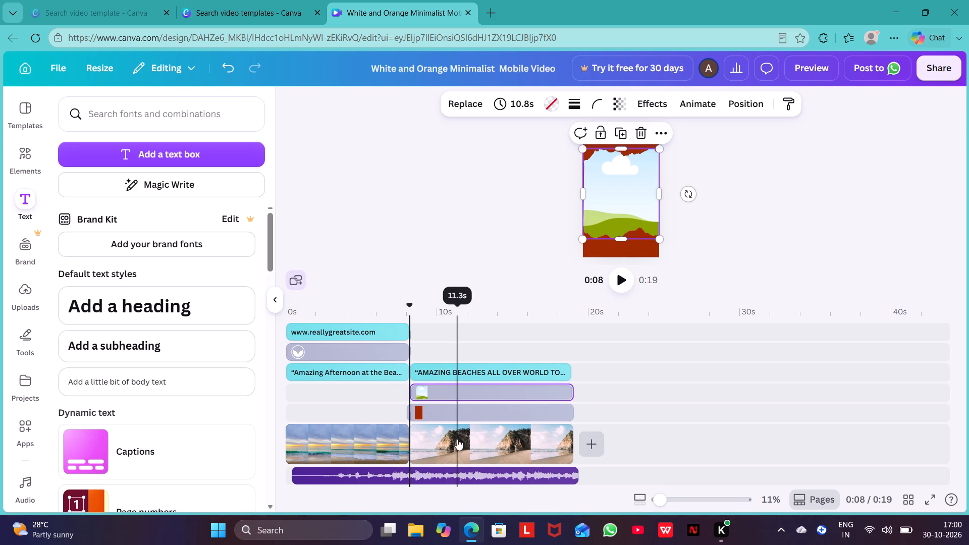
# Delete the cliff photo clip from the main video track.
pyautogui.click(446, 440)
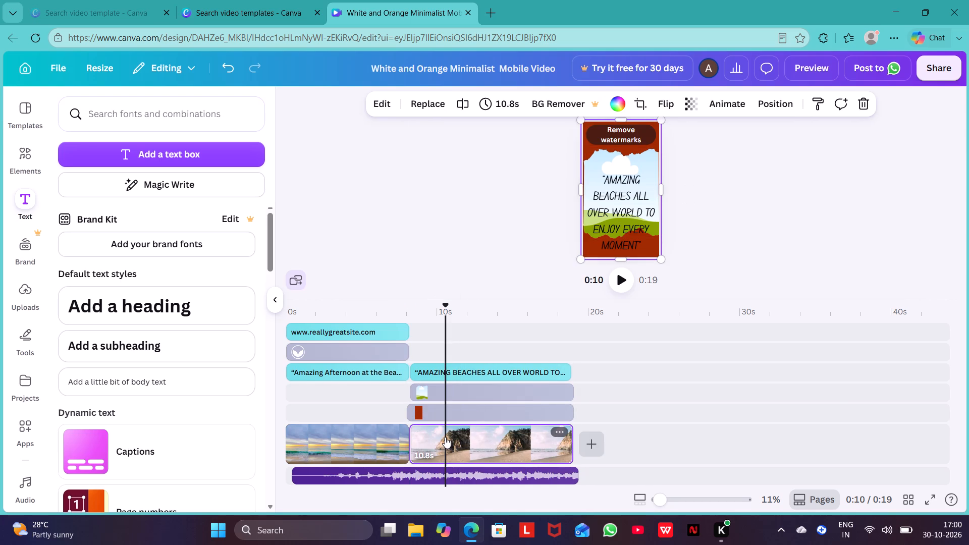
pyautogui.press('Delete')
pyautogui.click(429, 440)
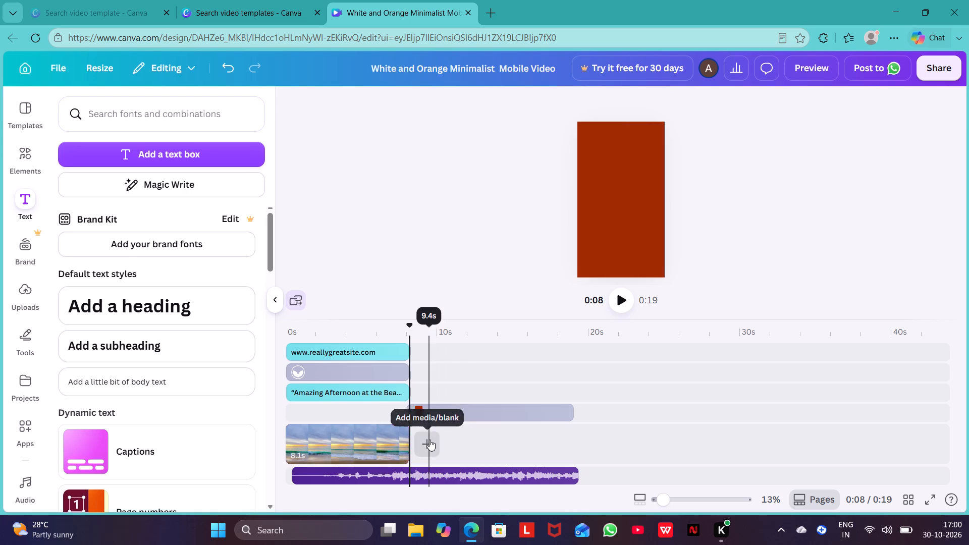
pyautogui.click(402, 212)
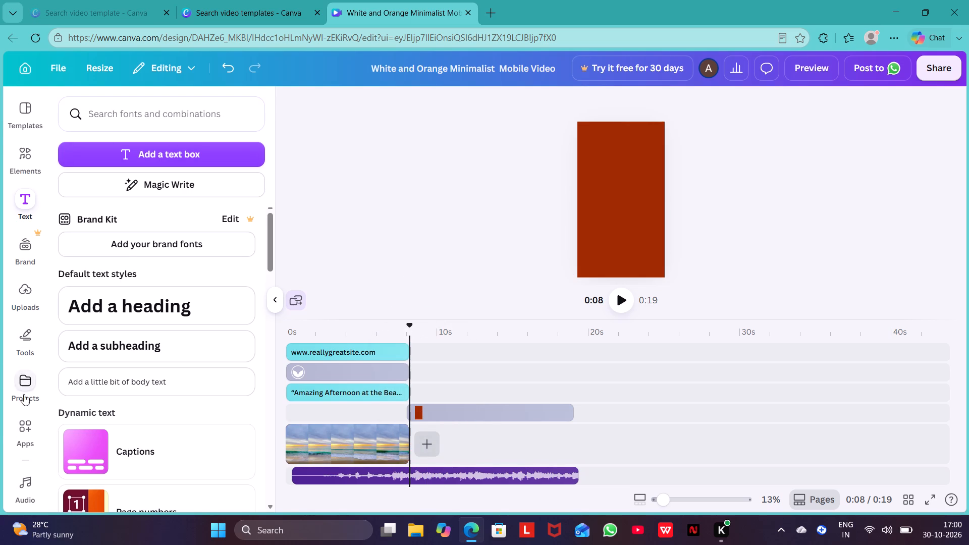
# Add the first torn-paper frame from the Paper frames to the main video track, directly after the sunset beach clip.
pyautogui.click(22, 154)
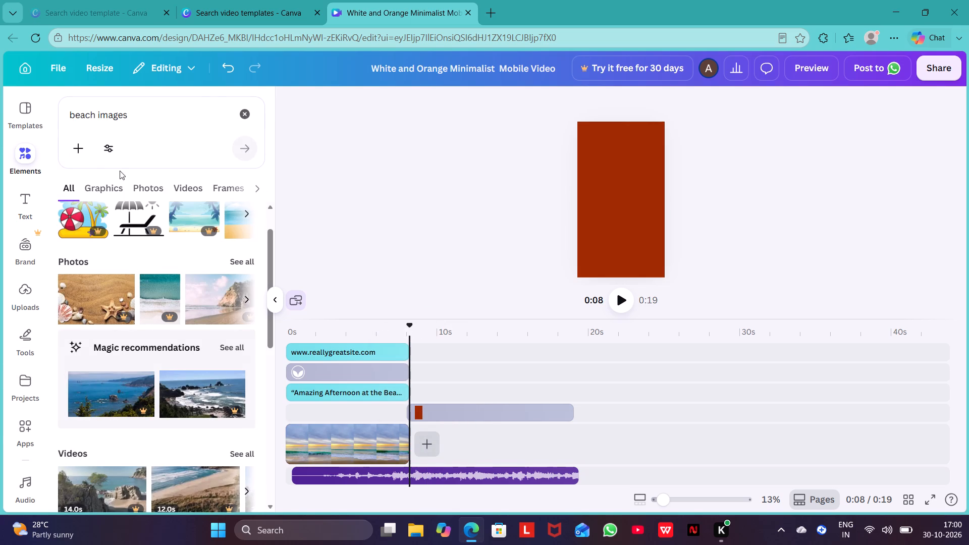
pyautogui.click(246, 109)
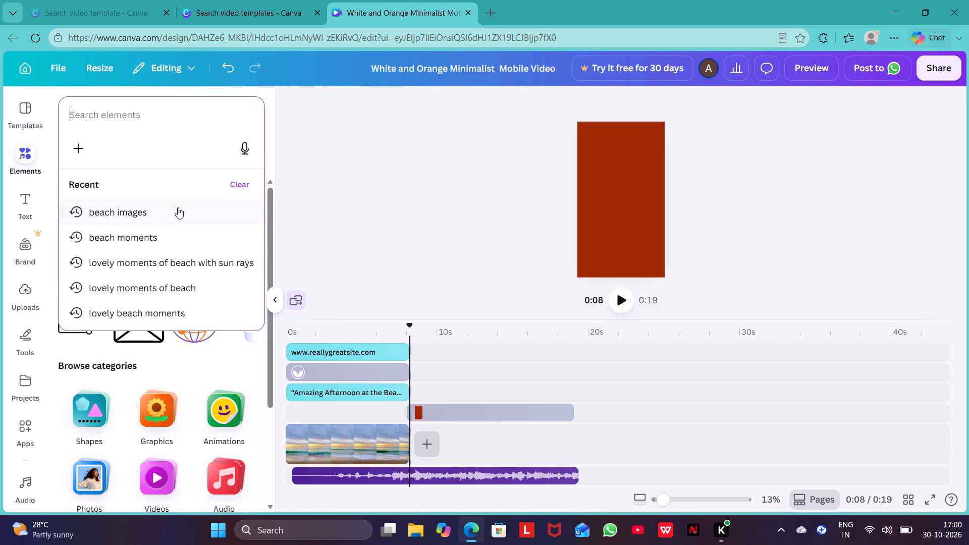
pyautogui.scroll(-2, 173, 335)
pyautogui.click(160, 391)
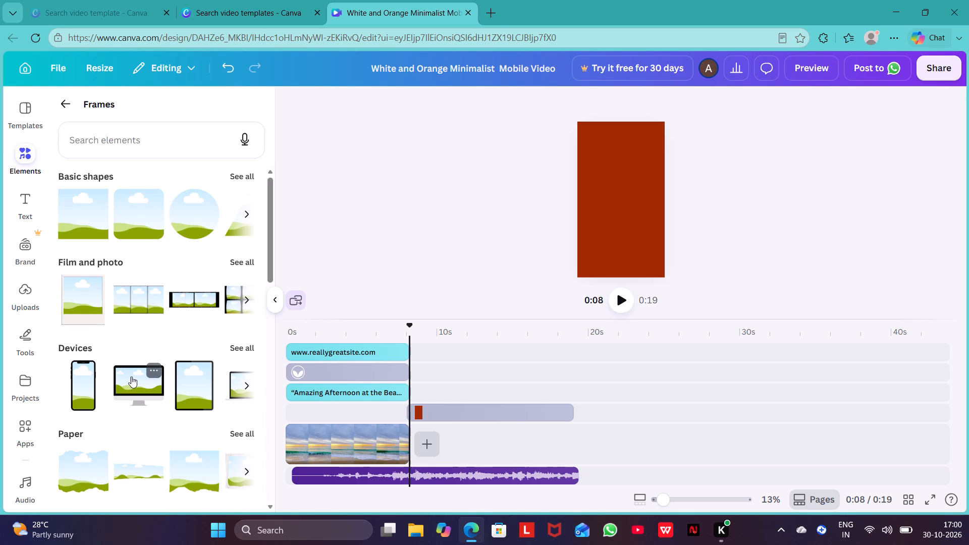
pyautogui.scroll(-1, 133, 383)
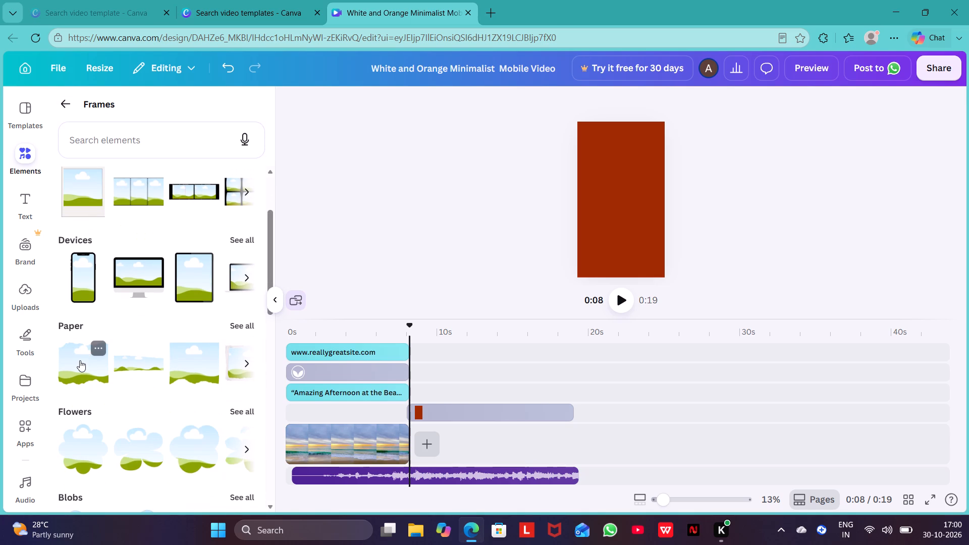
pyautogui.moveTo(80, 360); pyautogui.dragTo(444, 433)
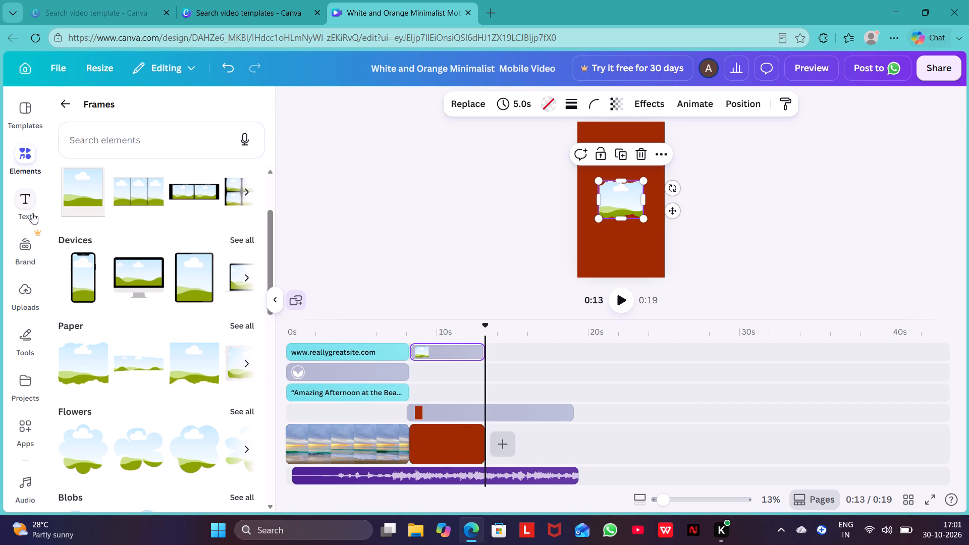
# Fill the torn-paper frame with the recently used beach cliff photo.
pyautogui.click(72, 111)
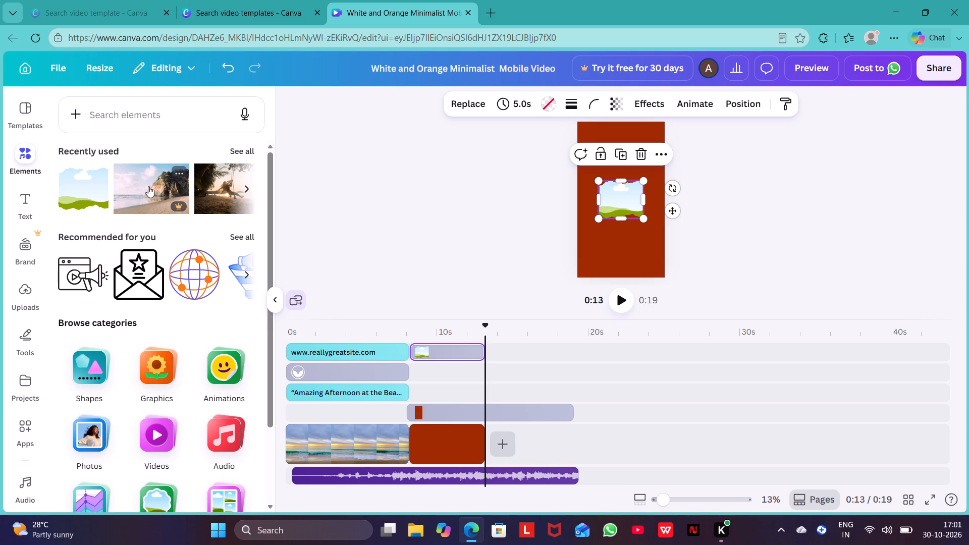
pyautogui.moveTo(148, 186); pyautogui.dragTo(630, 211)
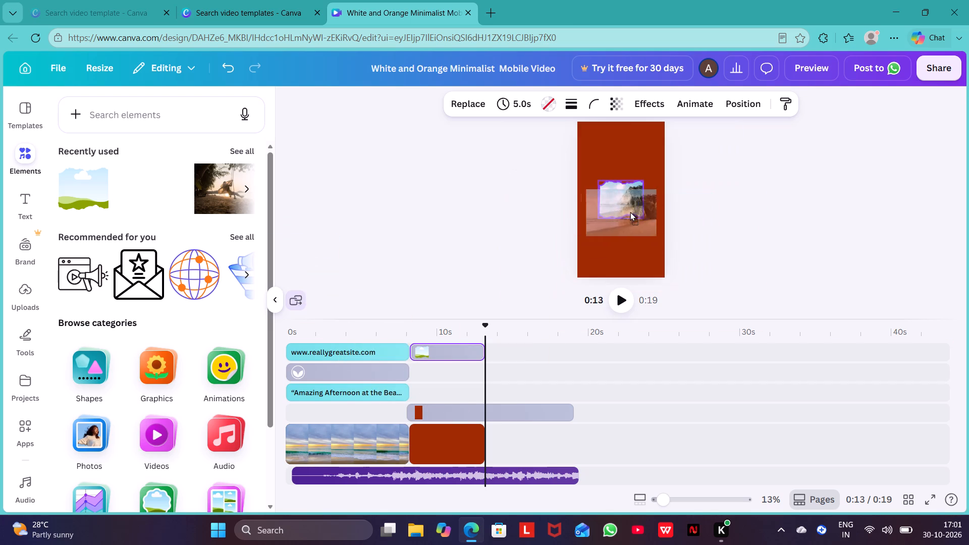
pyautogui.moveTo(630, 211); pyautogui.dragTo(630, 201)
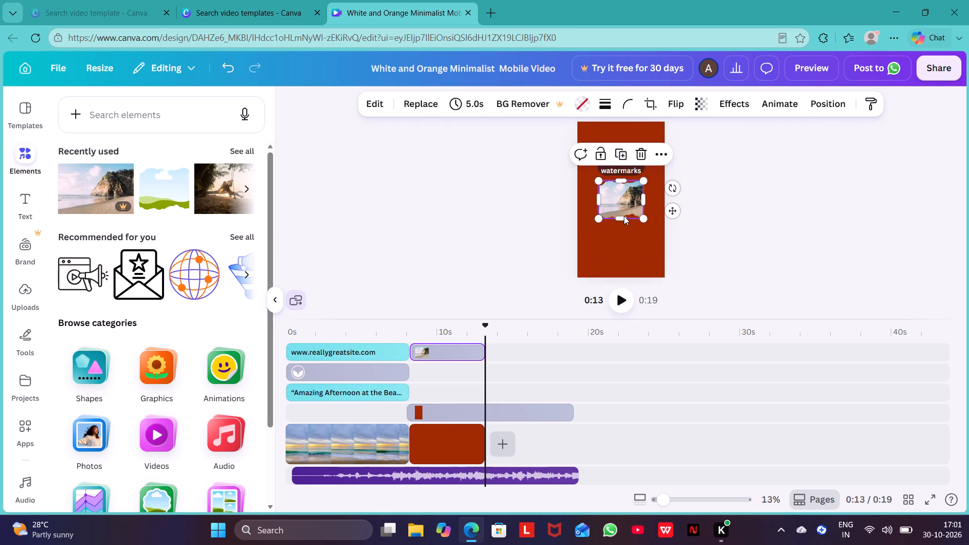
# Enlarge the framed cliff photo to about 1,207 high and stretch it horizontally beyond both side edges of the page.
pyautogui.moveTo(620, 222); pyautogui.dragTo(621, 257)
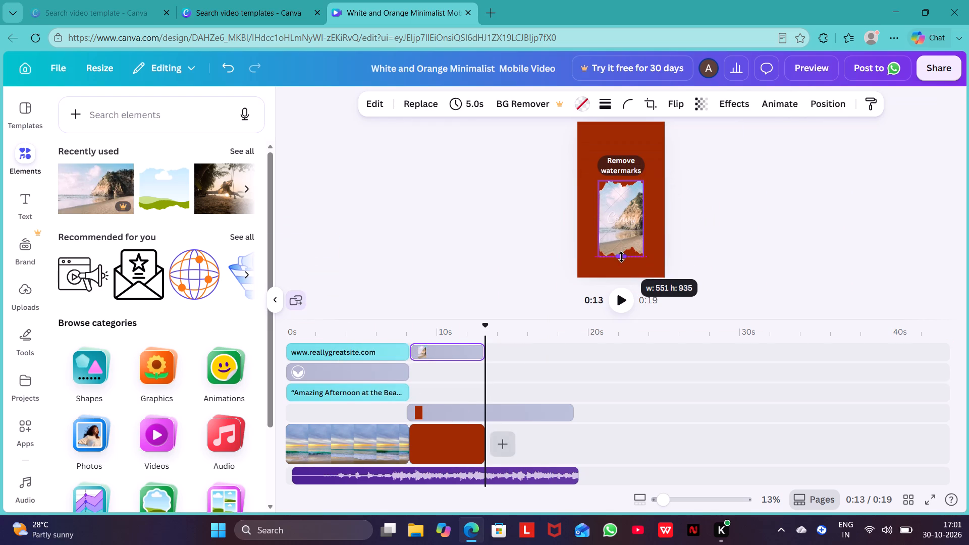
pyautogui.moveTo(621, 257); pyautogui.dragTo(621, 257)
pyautogui.moveTo(598, 216); pyautogui.dragTo(580, 216)
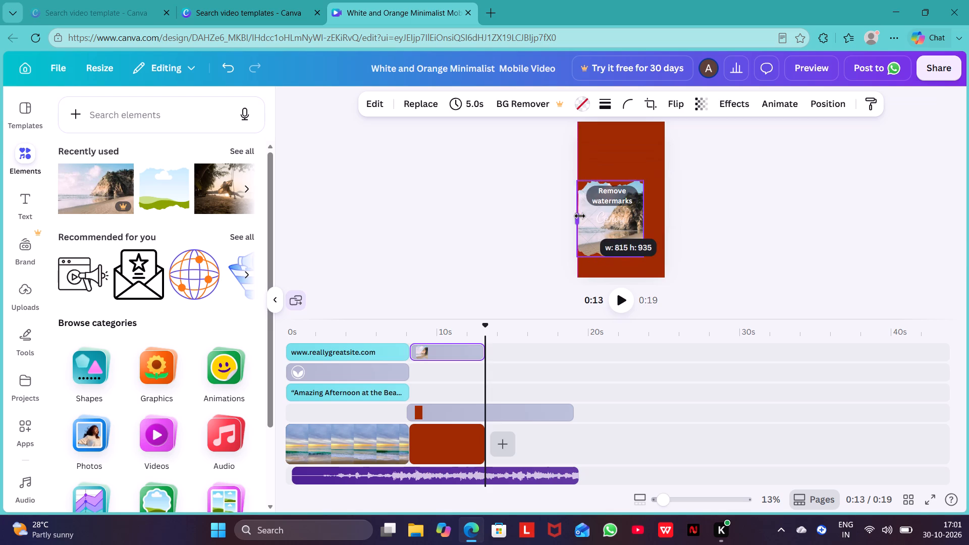
pyautogui.moveTo(580, 216); pyautogui.dragTo(580, 216)
pyautogui.moveTo(639, 213); pyautogui.dragTo(664, 209)
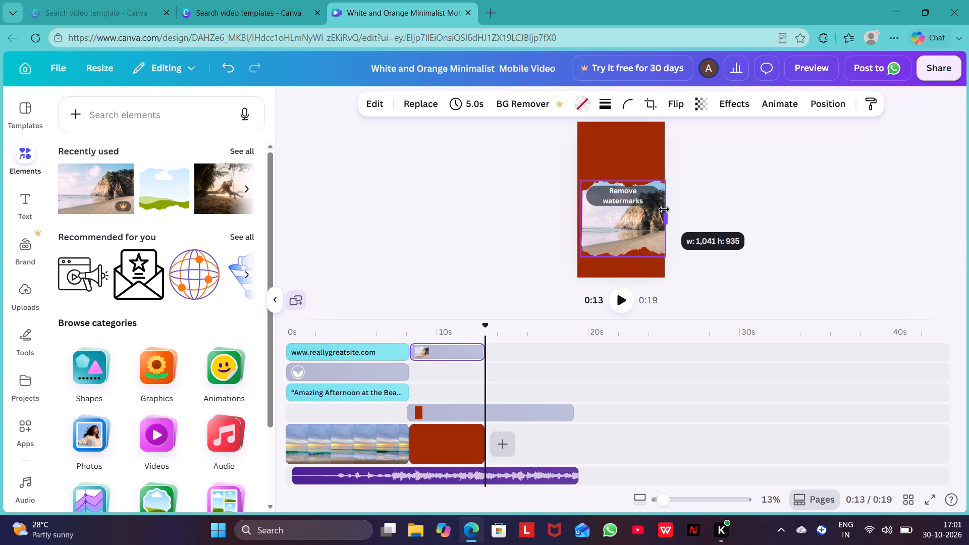
pyautogui.moveTo(664, 209); pyautogui.dragTo(671, 208)
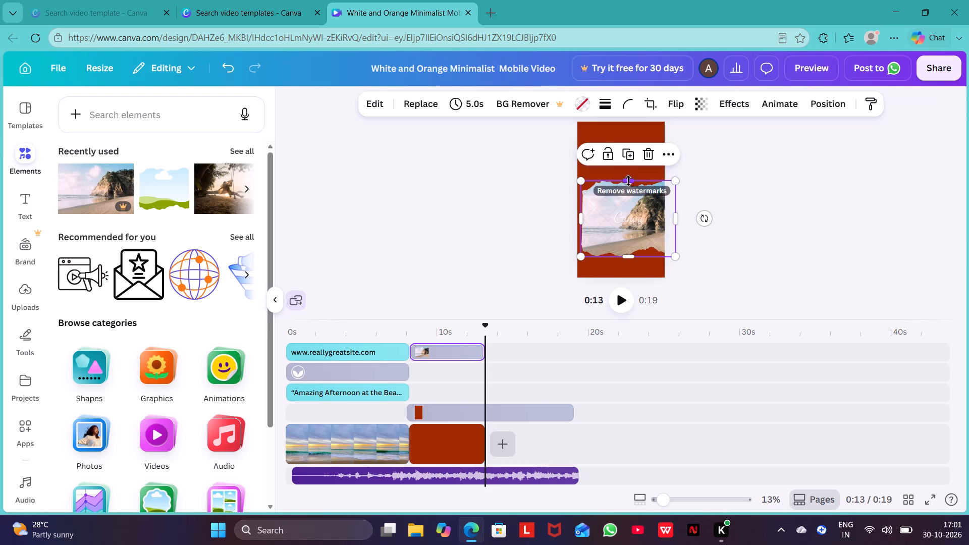
pyautogui.moveTo(628, 181); pyautogui.dragTo(625, 159)
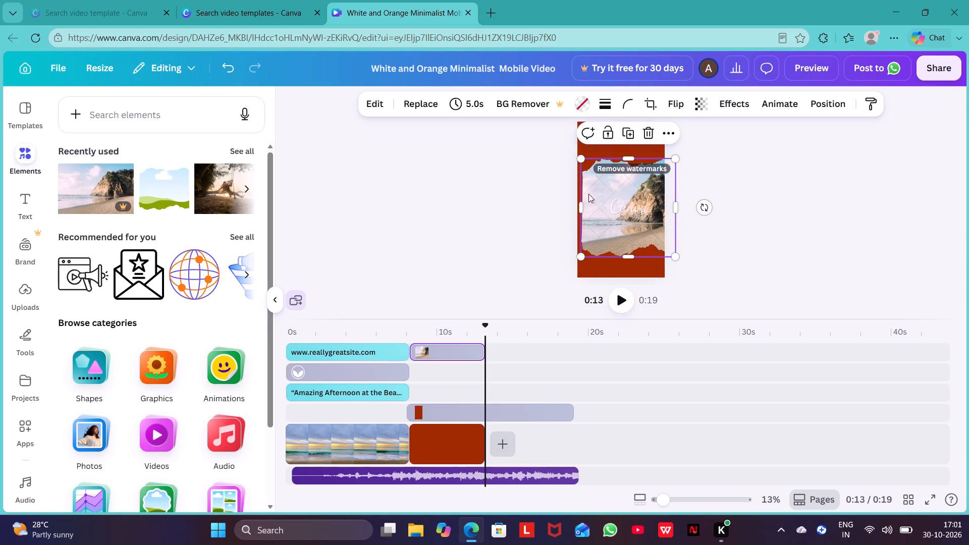
pyautogui.moveTo(584, 207); pyautogui.dragTo(572, 207)
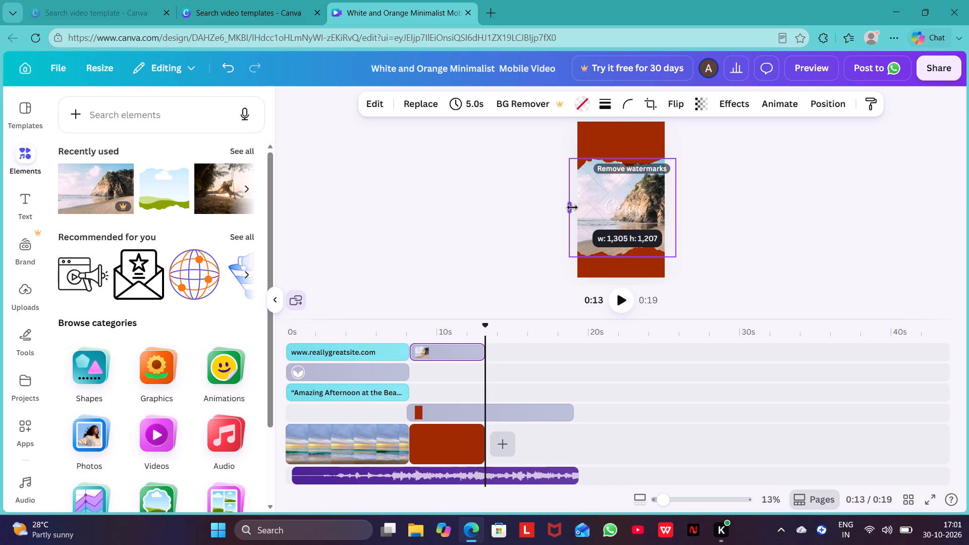
pyautogui.moveTo(572, 207); pyautogui.dragTo(547, 207)
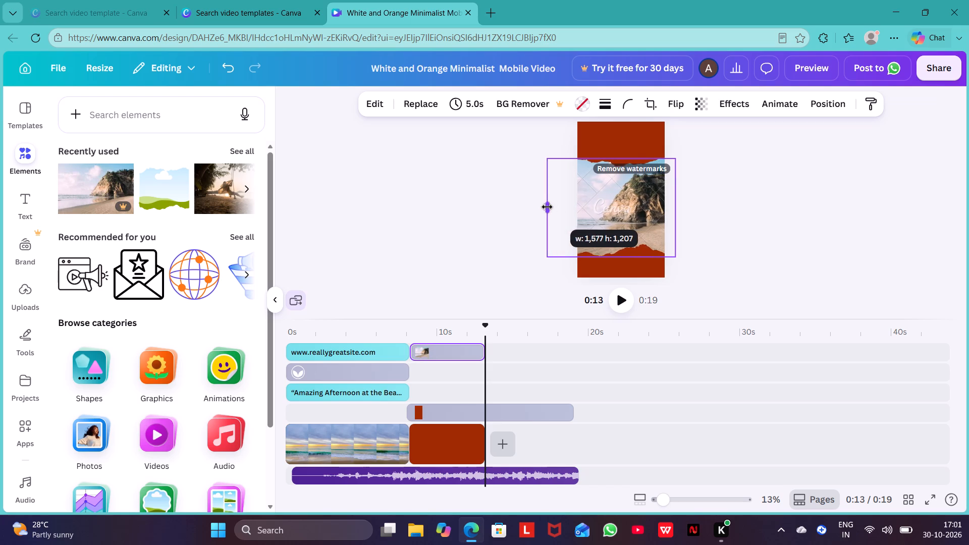
pyautogui.moveTo(547, 207); pyautogui.dragTo(539, 207)
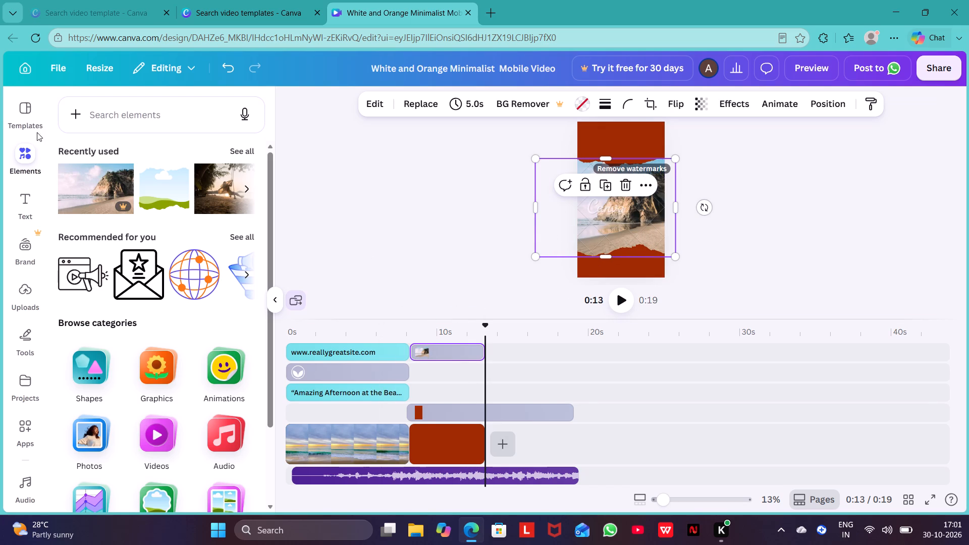
# Add a text box and move its clip back to start at about 8 s, on a track directly above the first quote's.
pyautogui.click(28, 197)
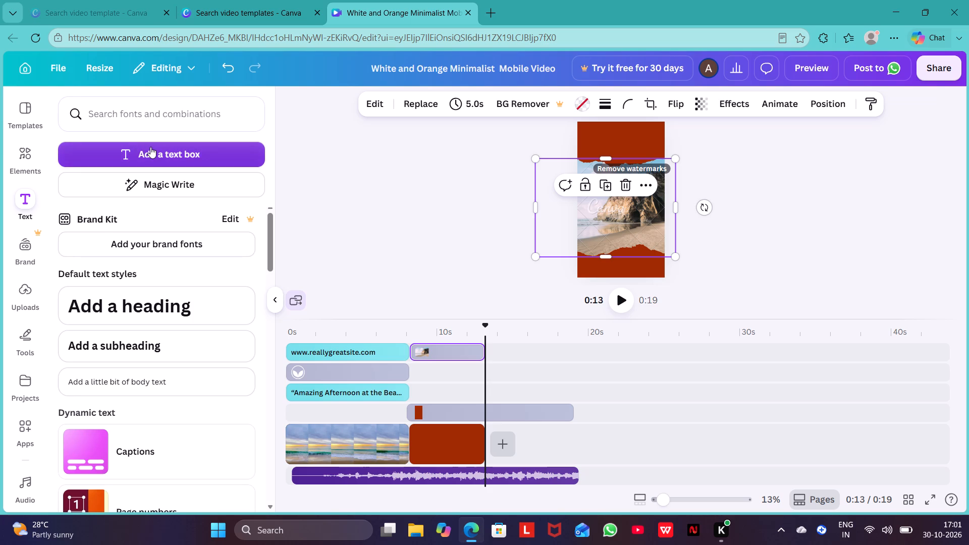
pyautogui.click(150, 147)
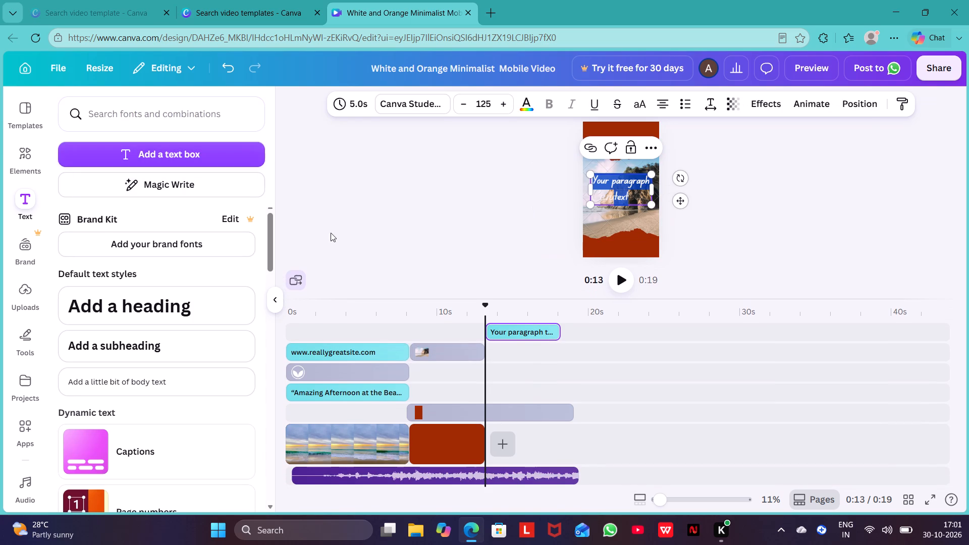
pyautogui.moveTo(521, 329); pyautogui.dragTo(511, 330)
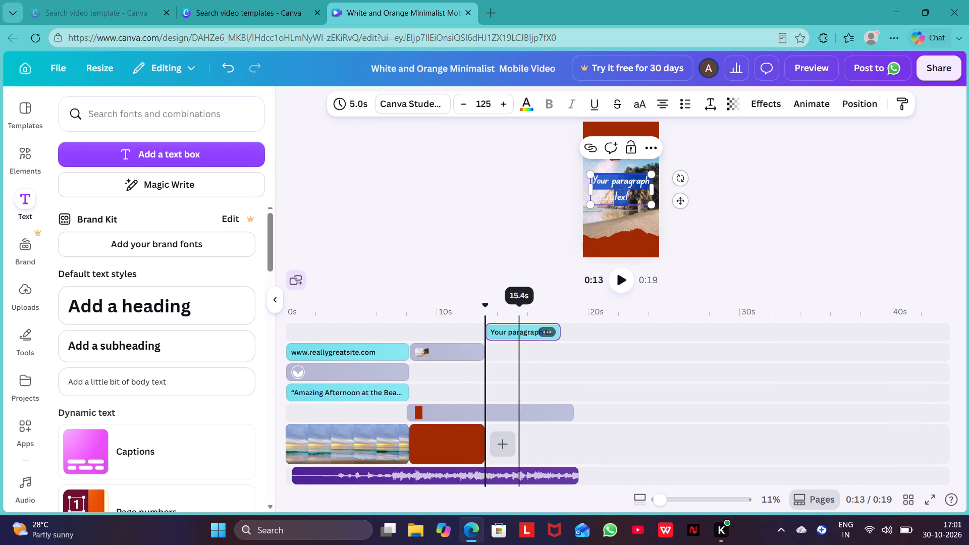
pyautogui.moveTo(511, 330); pyautogui.dragTo(443, 390)
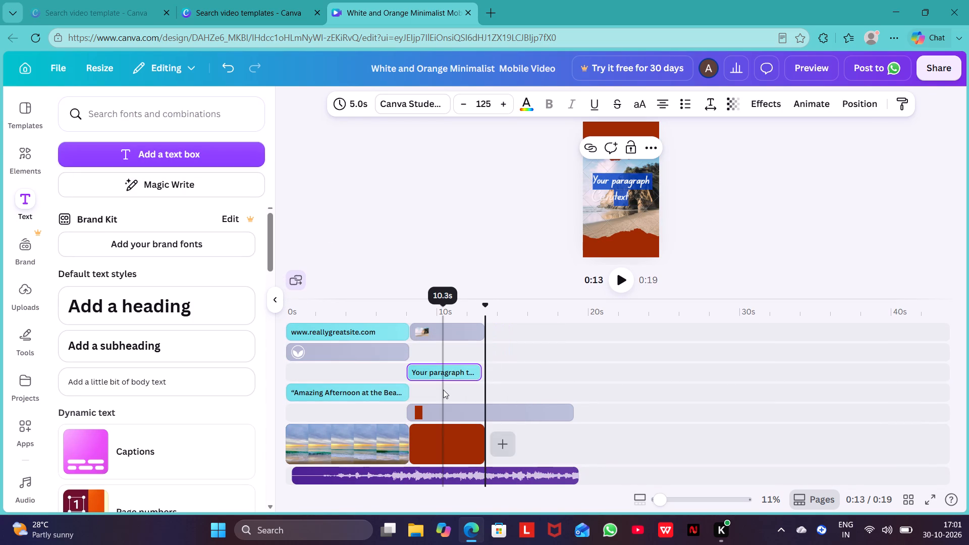
# Replace the placeholder text with the quote "Amazing Beaches Creates crazy enjoyfull moments", including the quotation marks.
pyautogui.click(628, 198)
pyautogui.press('BackSpace')
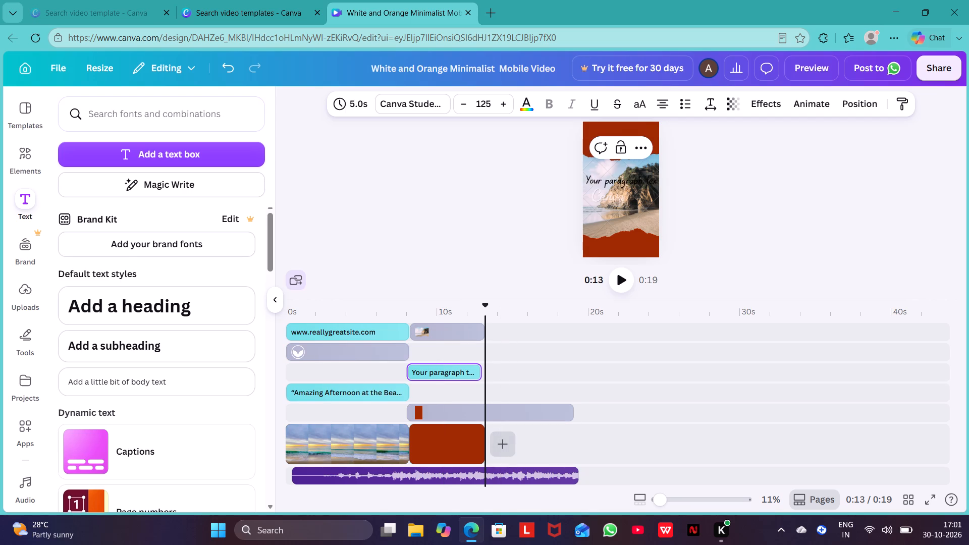
pyautogui.press('BackSpace')
pyautogui.press('BackSpace')
pyautogui.press('BackSpace')
pyautogui.press('BackSpace')
pyautogui.press('BackSpace')
pyautogui.press('BackSpace')
pyautogui.press('BackSpace')
pyautogui.press('BackSpace')
pyautogui.press('BackSpace')
pyautogui.press('BackSpace')
pyautogui.press('BackSpace')
pyautogui.press('BackSpace')
pyautogui.press('BackSpace')
pyautogui.press('BackSpace')
pyautogui.press('BackSpace')
pyautogui.press('BackSpace')
pyautogui.press('BackSpace')
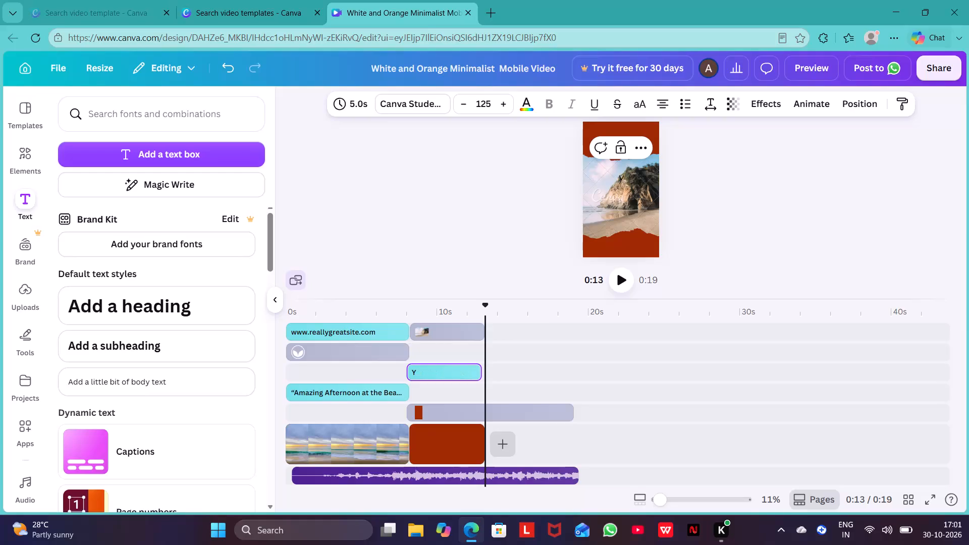
pyautogui.press('BackSpace')
pyautogui.hotkey('shift', '"')
pyautogui.write('Amazing Beaches')
pyautogui.press('space')
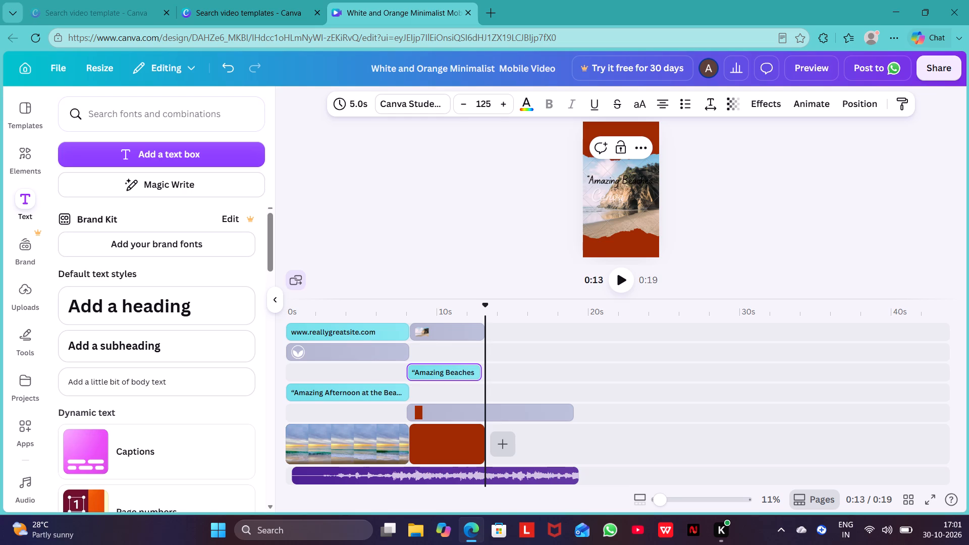
pyautogui.write('Creates')
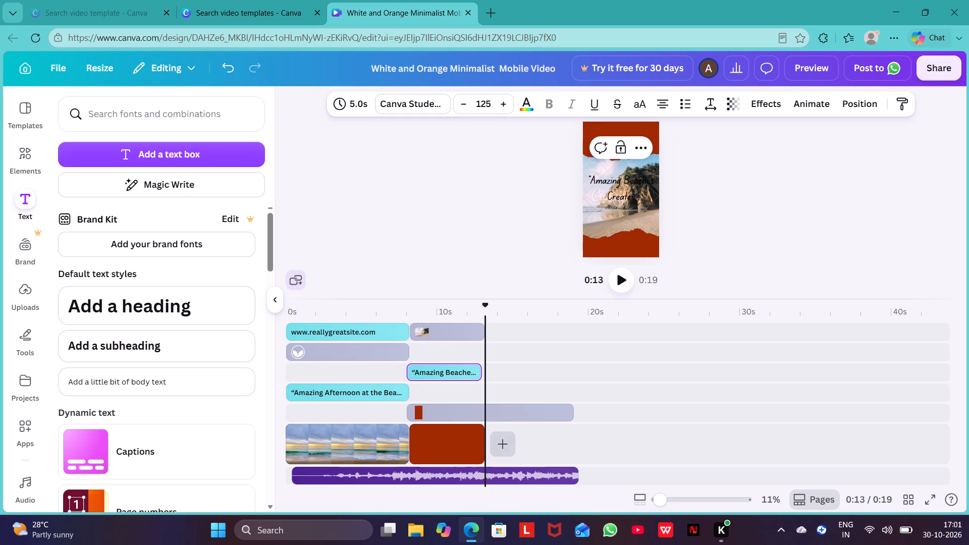
pyautogui.press('space')
pyautogui.write('crazy')
pyautogui.press('space')
pyautogui.write('enjoyfull moments"')
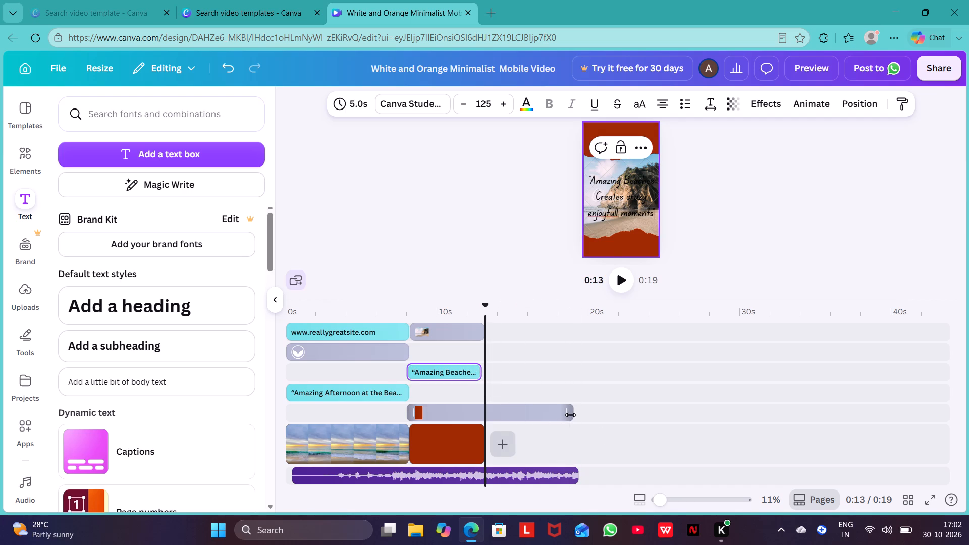
# Trim the red background layer to the end of the second scene and shorten the Beached audio to 13.1 s.
pyautogui.moveTo(570, 415); pyautogui.dragTo(487, 417)
pyautogui.moveTo(576, 477); pyautogui.dragTo(487, 476)
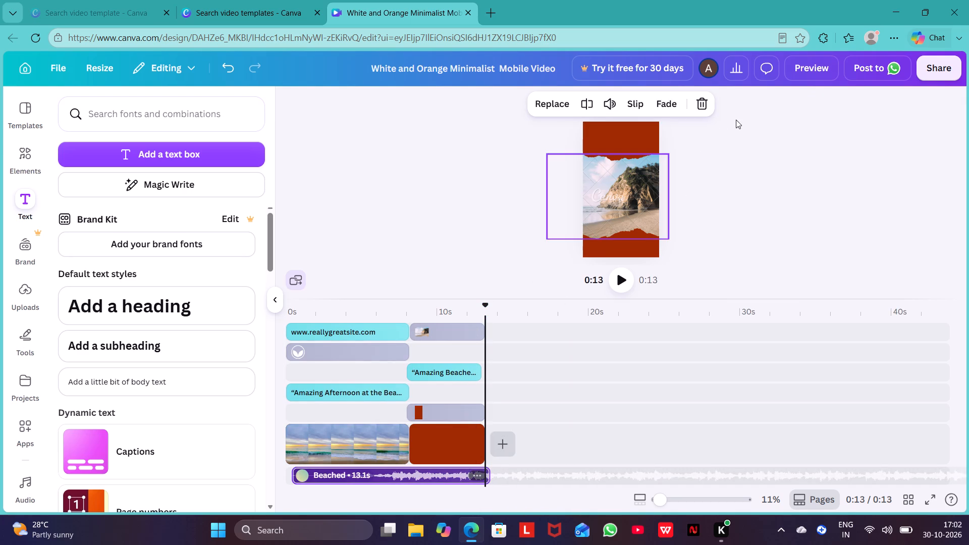
# Preview the whole video to check both scenes and the audio.
pyautogui.click(814, 67)
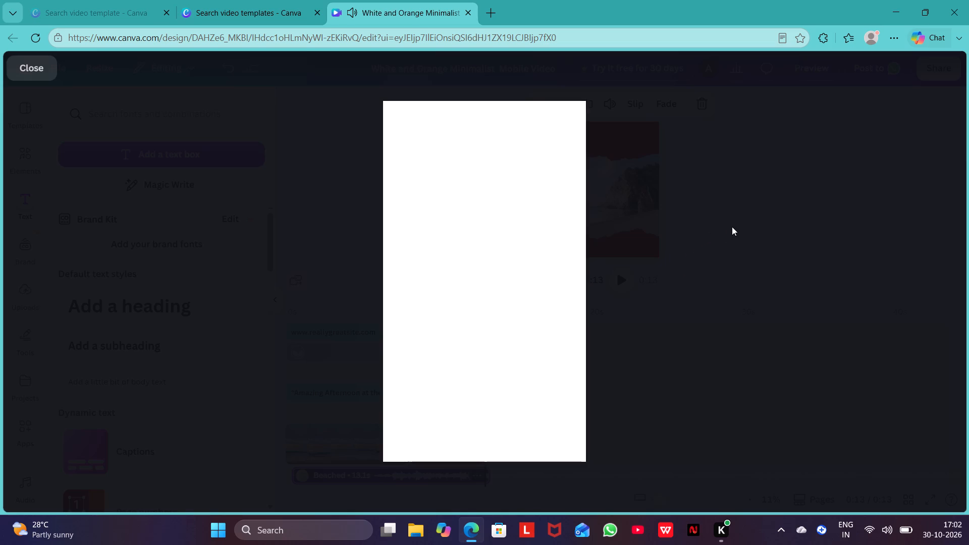
pyautogui.click(43, 72)
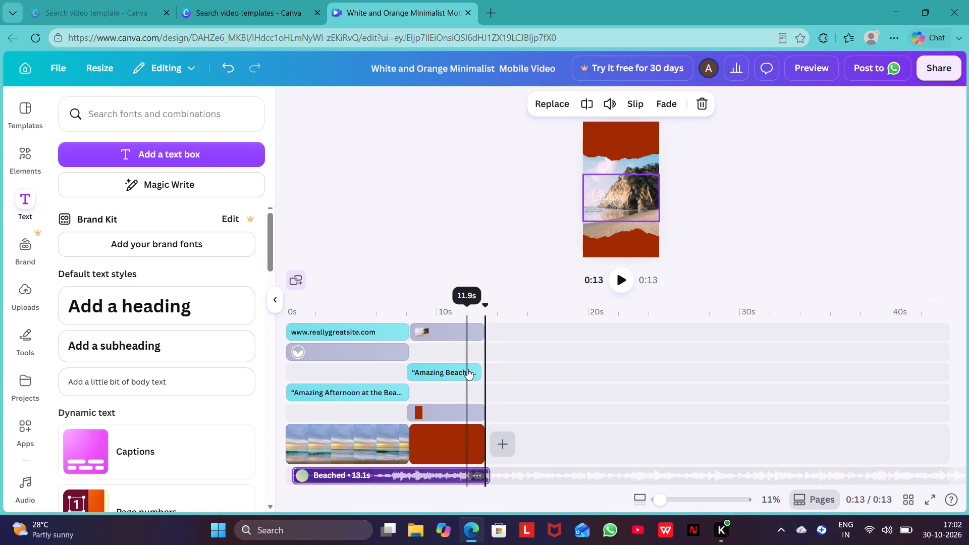
# Extend the new quote's text clip to 5.2 s so it ends with the second scene.
pyautogui.click(480, 373)
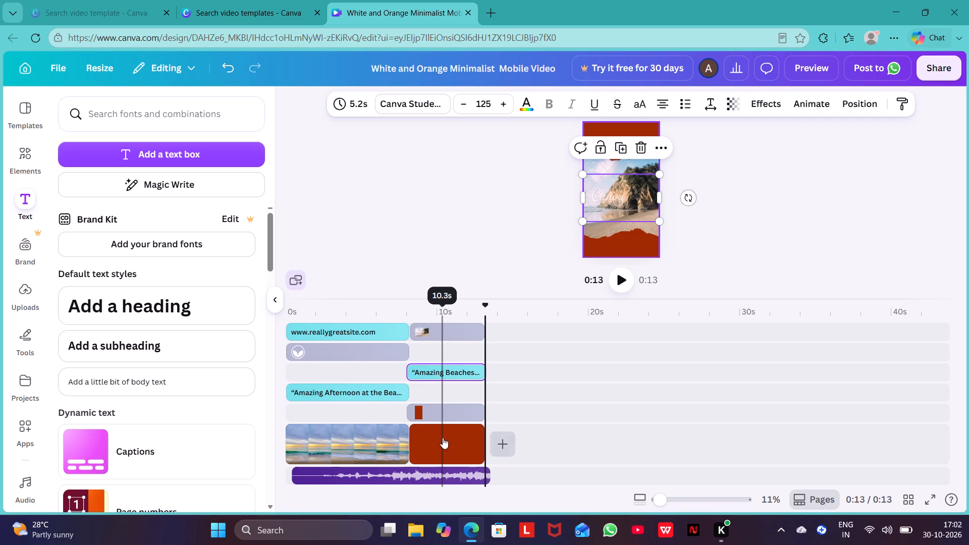
# Move the framed cliff photo layer beneath the new quote text, directly above the red background layer.
pyautogui.moveTo(438, 330); pyautogui.dragTo(441, 393)
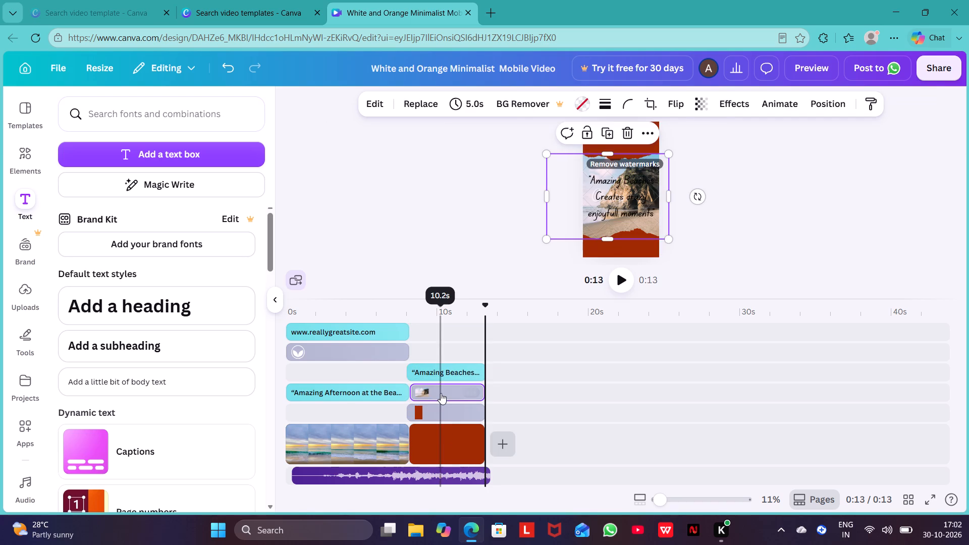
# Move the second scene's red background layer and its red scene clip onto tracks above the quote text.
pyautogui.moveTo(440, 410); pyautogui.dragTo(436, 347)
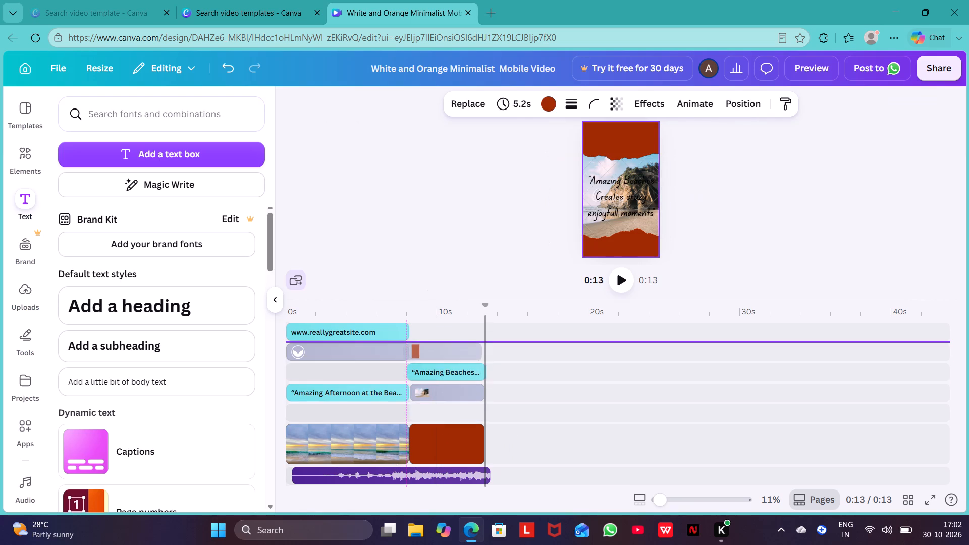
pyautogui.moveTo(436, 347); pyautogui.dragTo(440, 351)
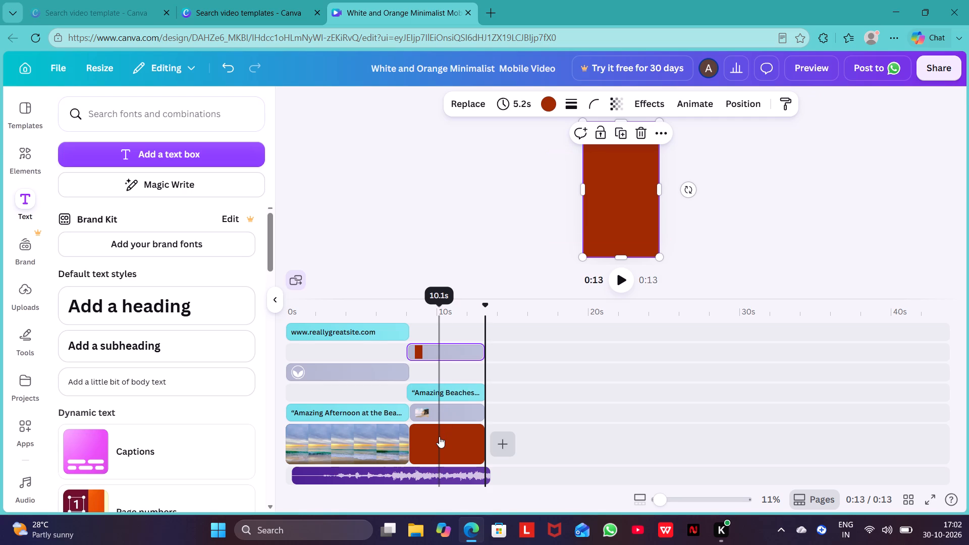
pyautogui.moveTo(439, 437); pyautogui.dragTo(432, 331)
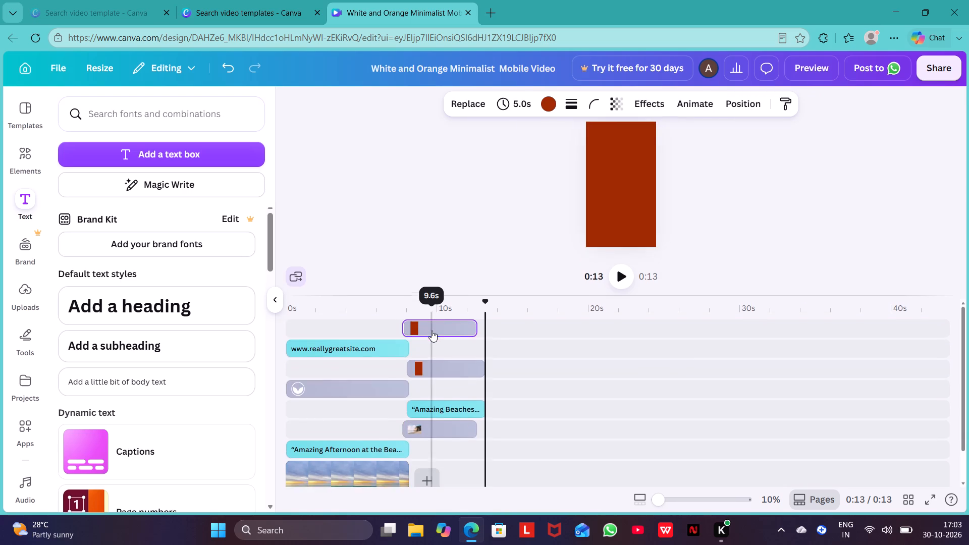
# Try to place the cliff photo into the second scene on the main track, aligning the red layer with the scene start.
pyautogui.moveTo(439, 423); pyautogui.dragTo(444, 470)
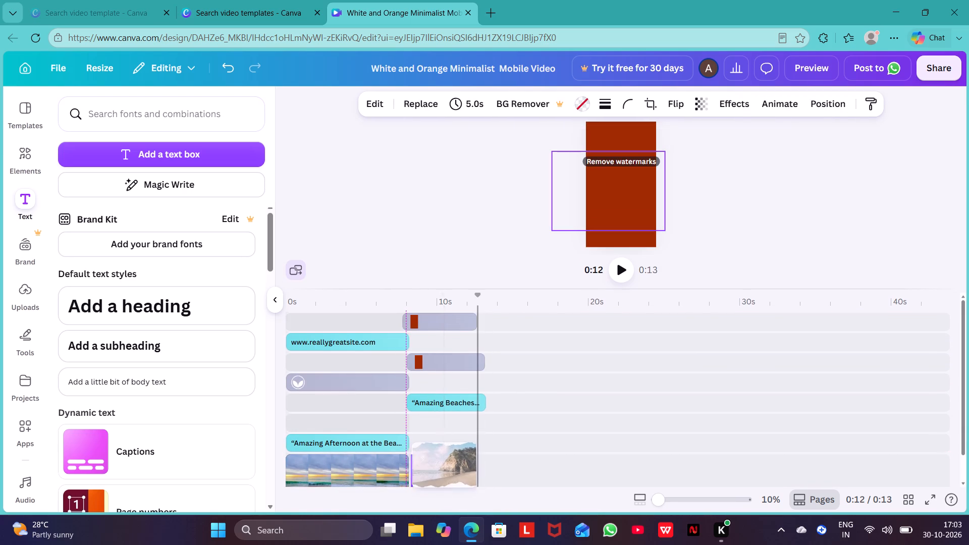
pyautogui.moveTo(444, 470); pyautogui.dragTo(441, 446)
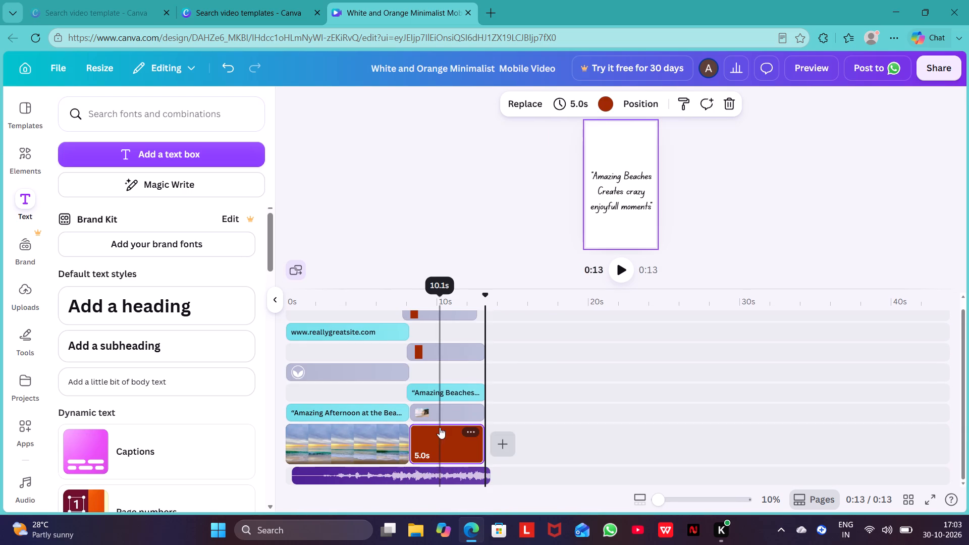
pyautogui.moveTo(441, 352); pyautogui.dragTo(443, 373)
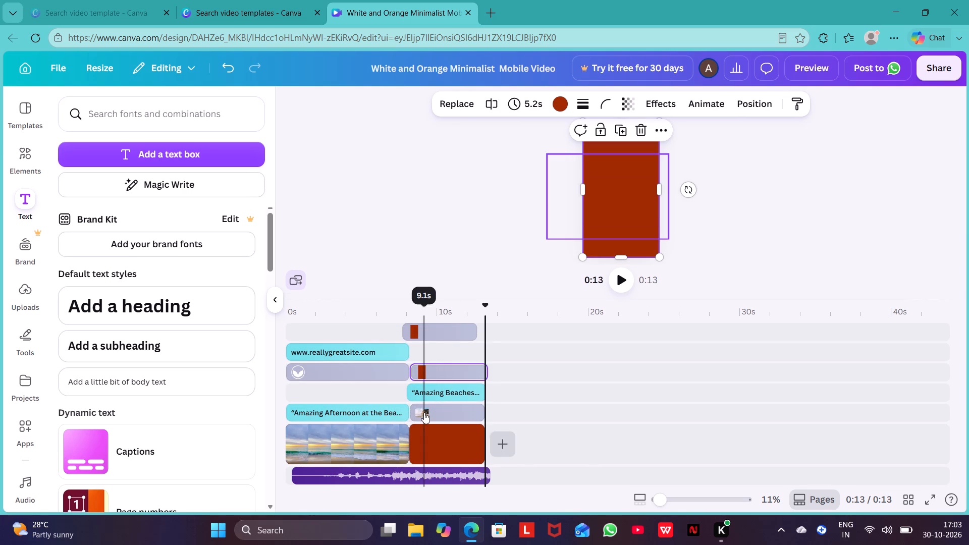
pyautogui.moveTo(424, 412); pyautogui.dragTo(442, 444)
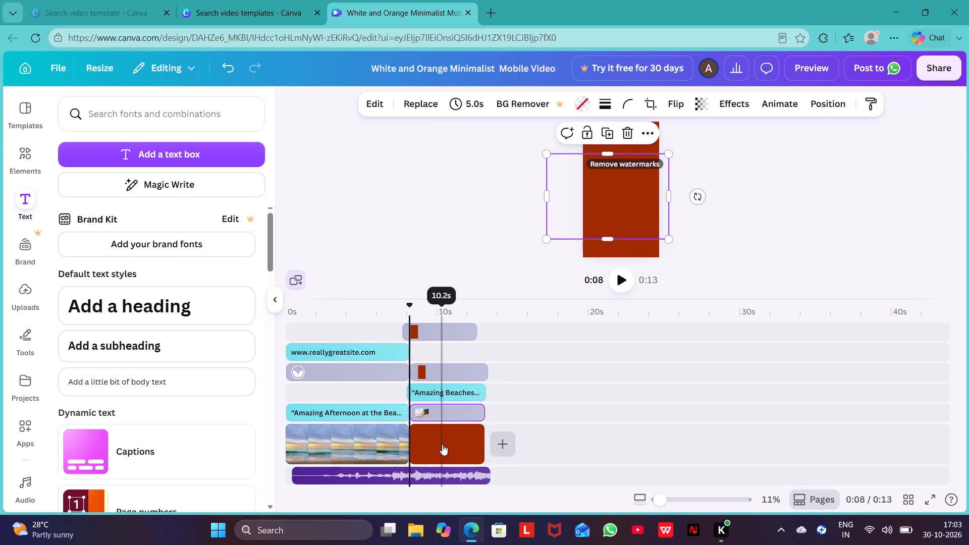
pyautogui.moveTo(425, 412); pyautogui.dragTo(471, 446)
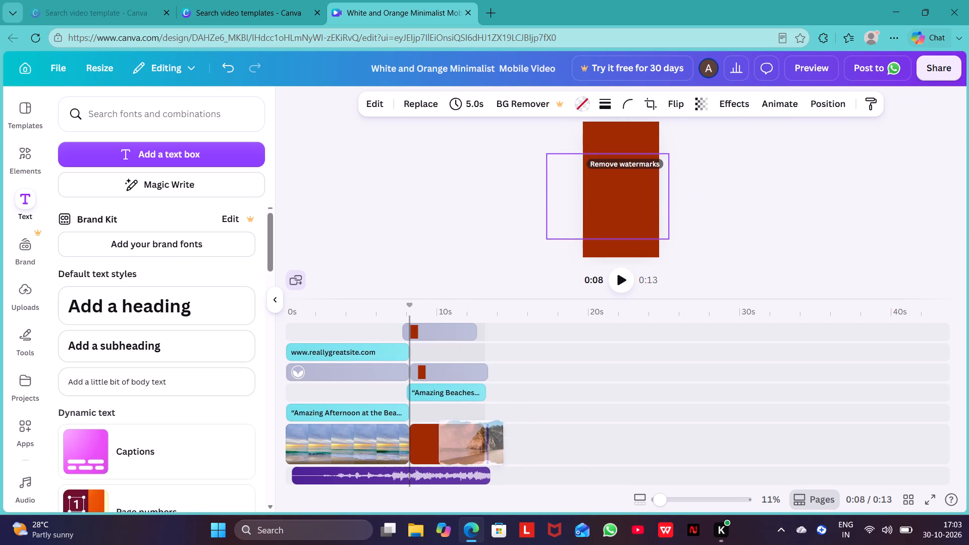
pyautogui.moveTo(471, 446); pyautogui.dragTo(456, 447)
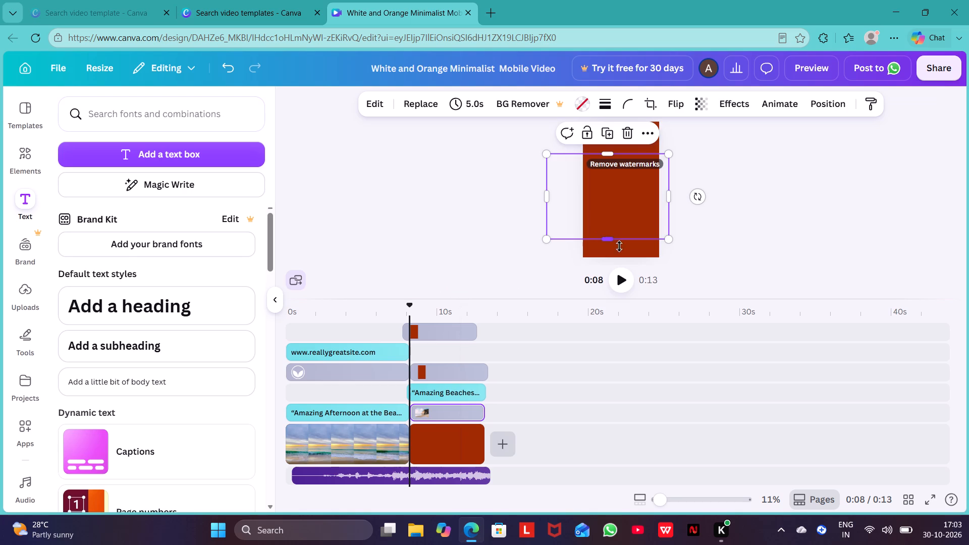
# Play back the second scene and check it in the full-size preview.
pyautogui.click(620, 279)
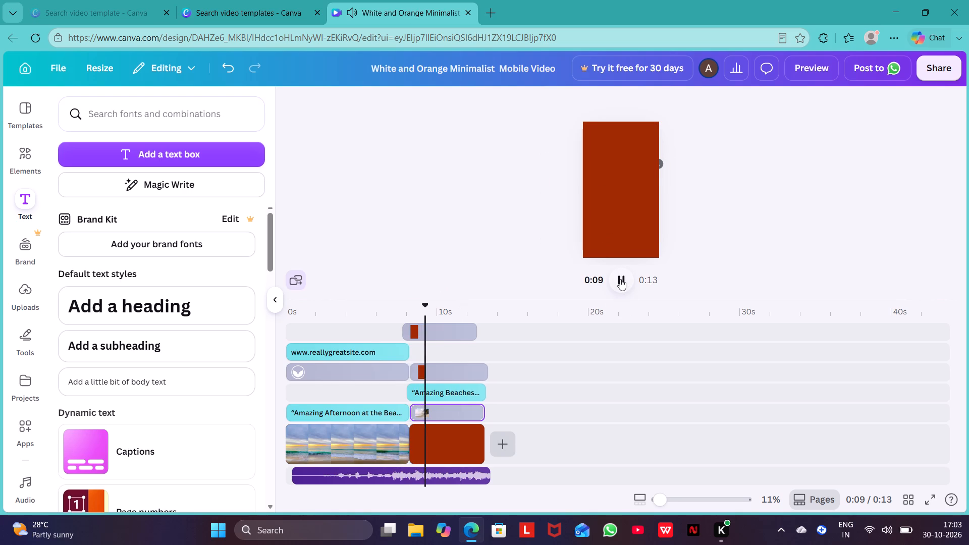
pyautogui.click(811, 75)
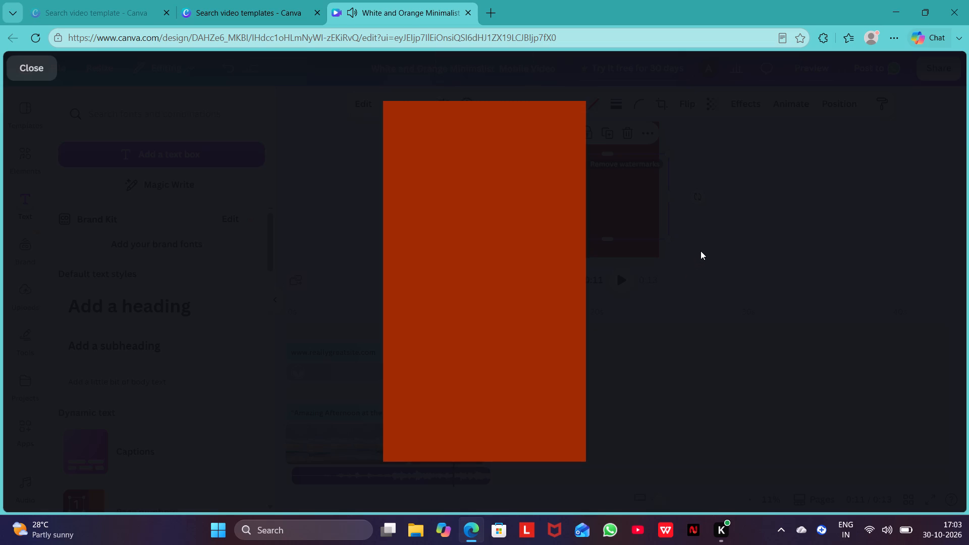
pyautogui.click(41, 69)
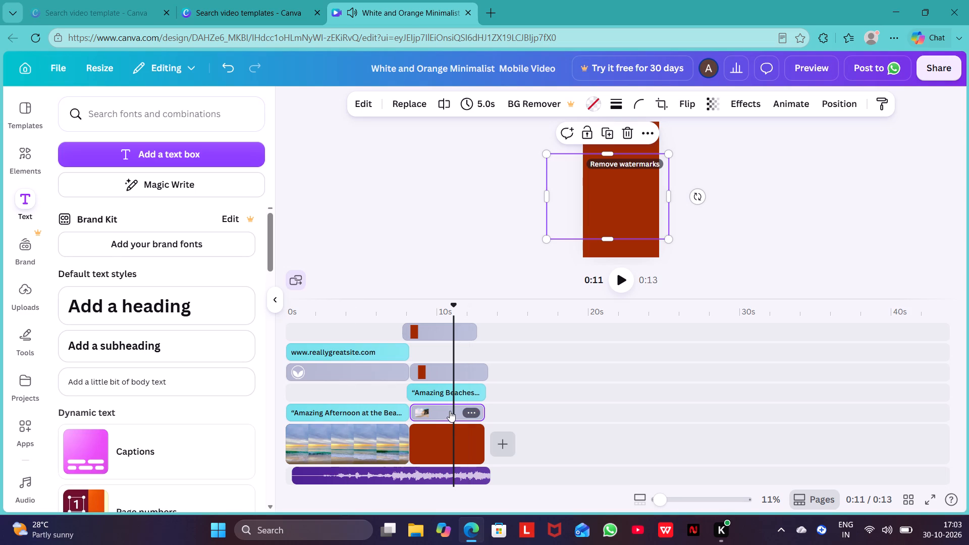
# Delete the second scene's contents: the cliff photo, red scene clip, "Amazing Beaches" quote and red background layers.
pyautogui.press('Delete')
pyautogui.press('Delete')
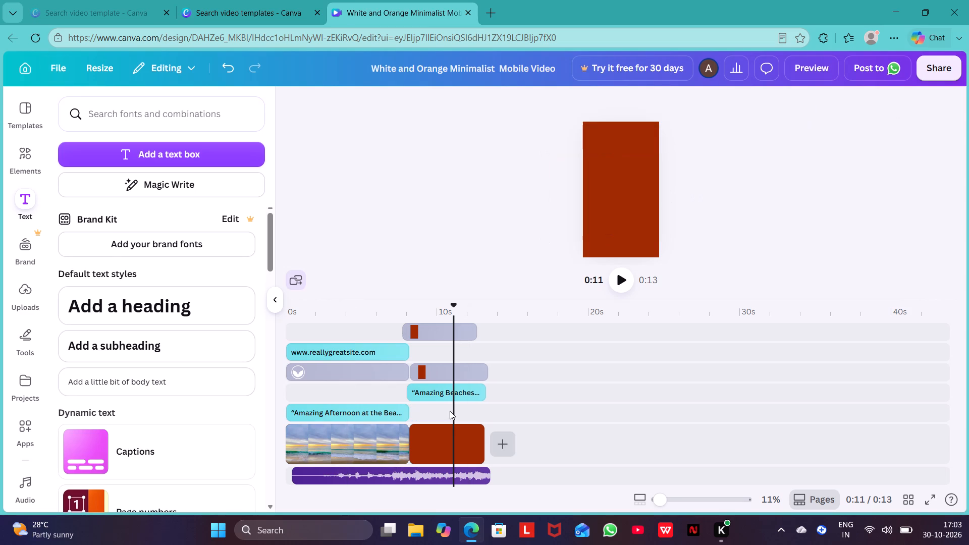
pyautogui.click(447, 437)
pyautogui.press('Delete')
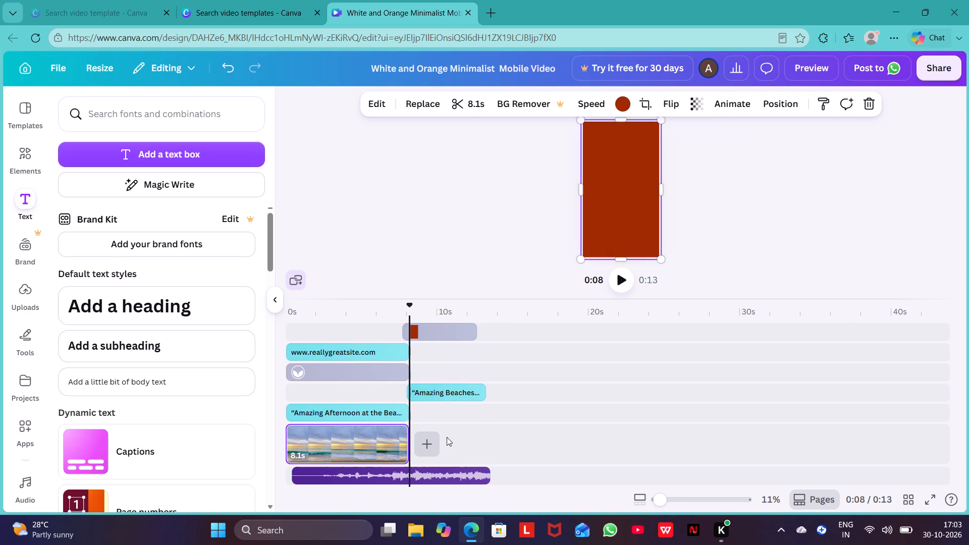
pyautogui.click(437, 390)
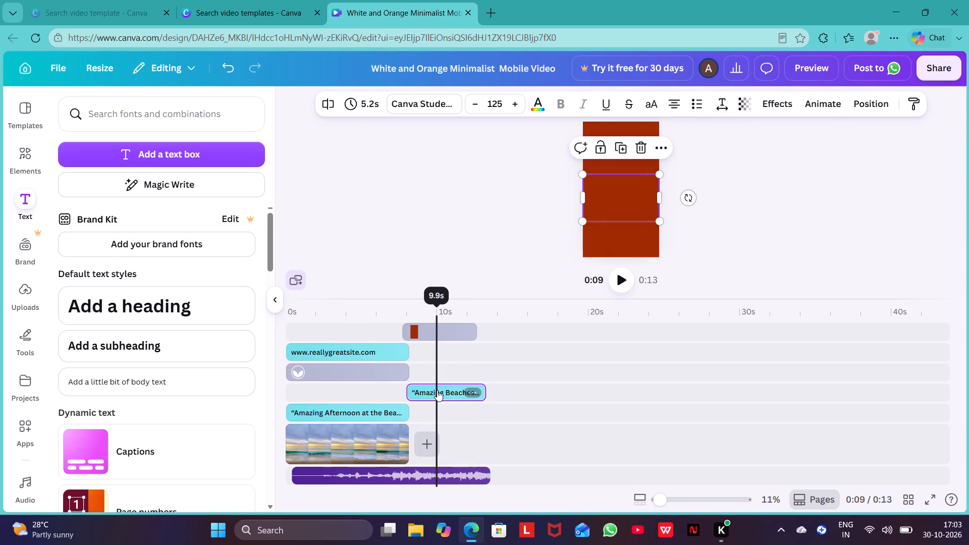
pyautogui.press('Delete')
pyautogui.click(438, 351)
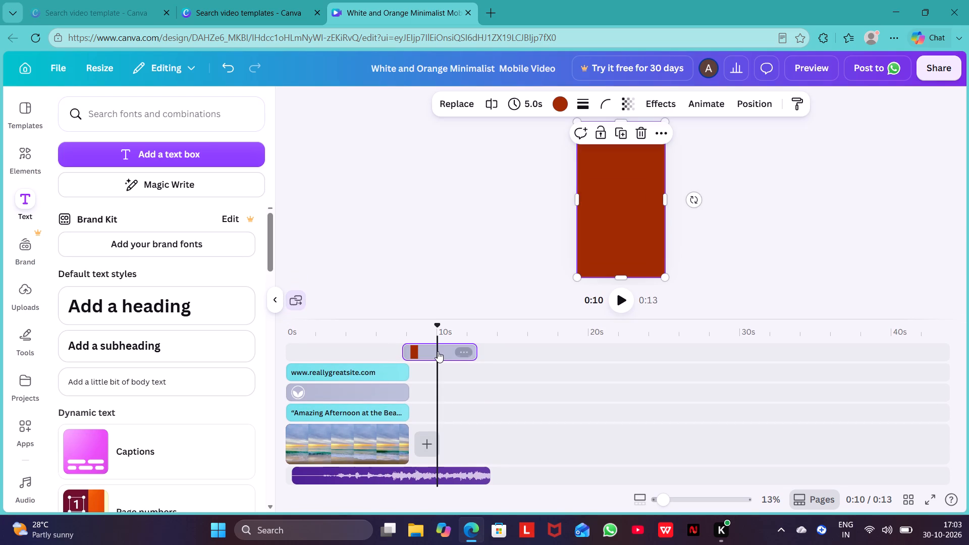
pyautogui.press('Delete')
# Search elements for "paper mold background images" and add the beige paper texture after the beach clip as a second scene.
pyautogui.click(425, 451)
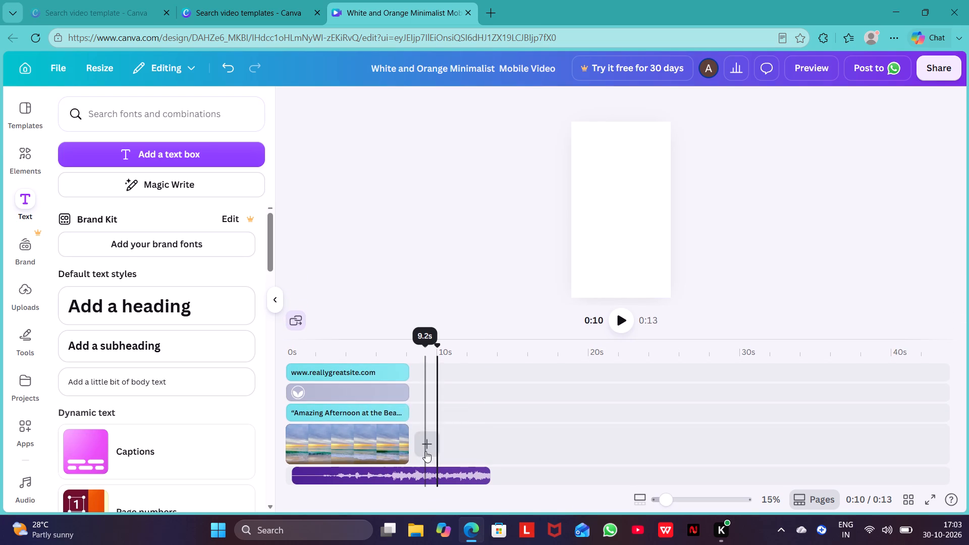
pyautogui.click(33, 166)
pyautogui.click(122, 116)
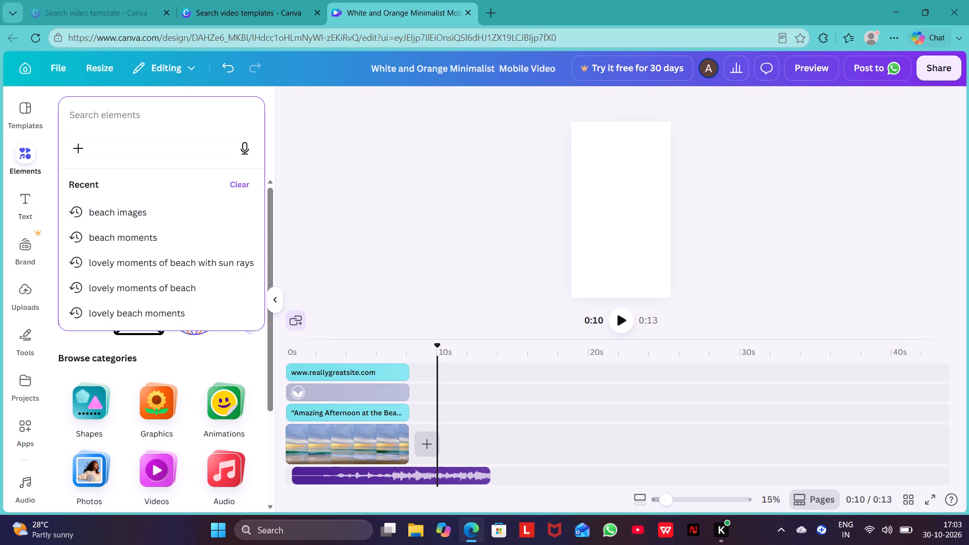
pyautogui.write('paper mold back')
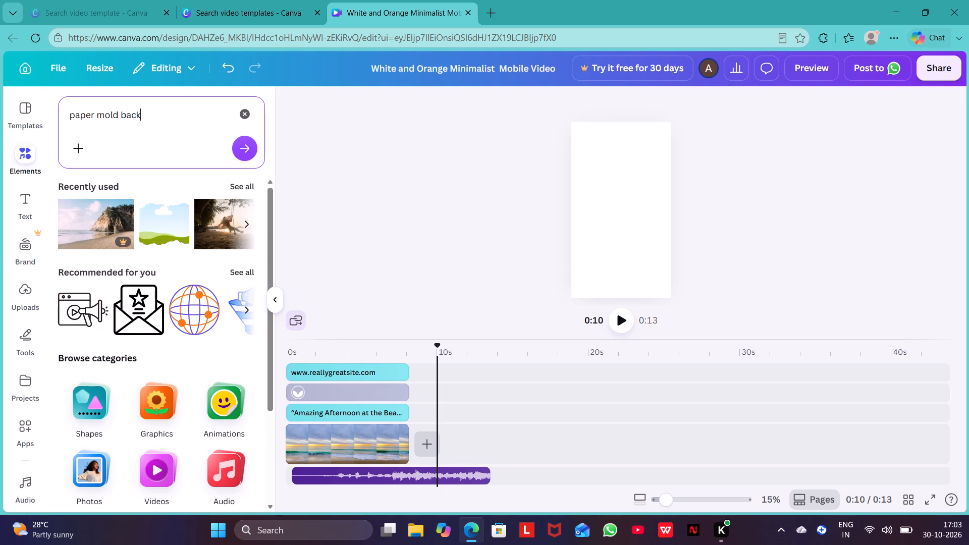
pyautogui.write('ground images')
pyautogui.press('Return')
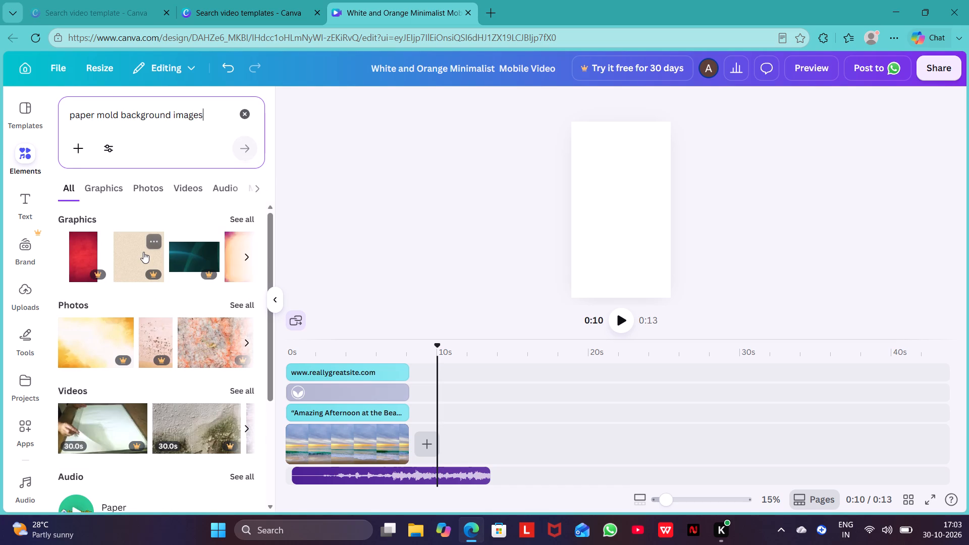
pyautogui.moveTo(143, 252); pyautogui.dragTo(440, 427)
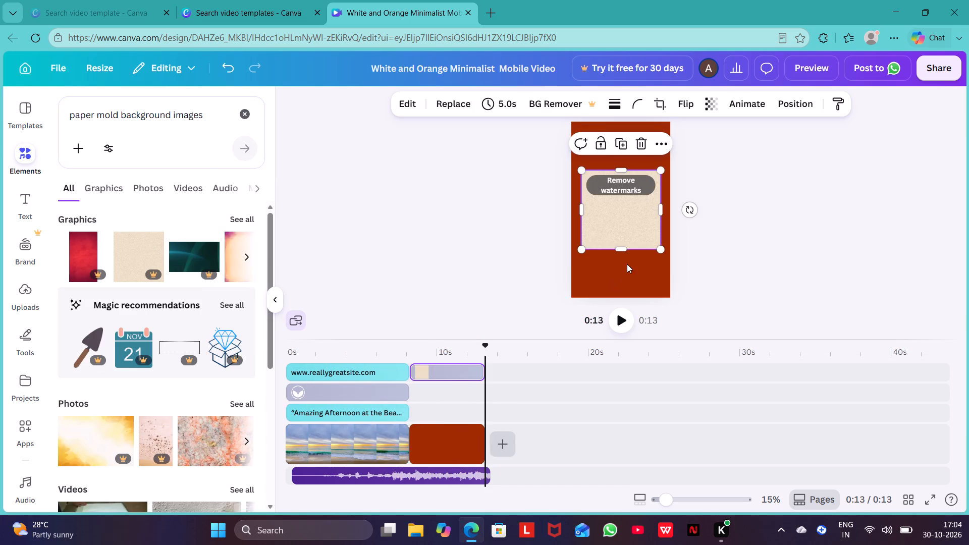
# Stretch the beige paper texture on all sides until it covers the whole page.
pyautogui.moveTo(622, 250); pyautogui.dragTo(631, 292)
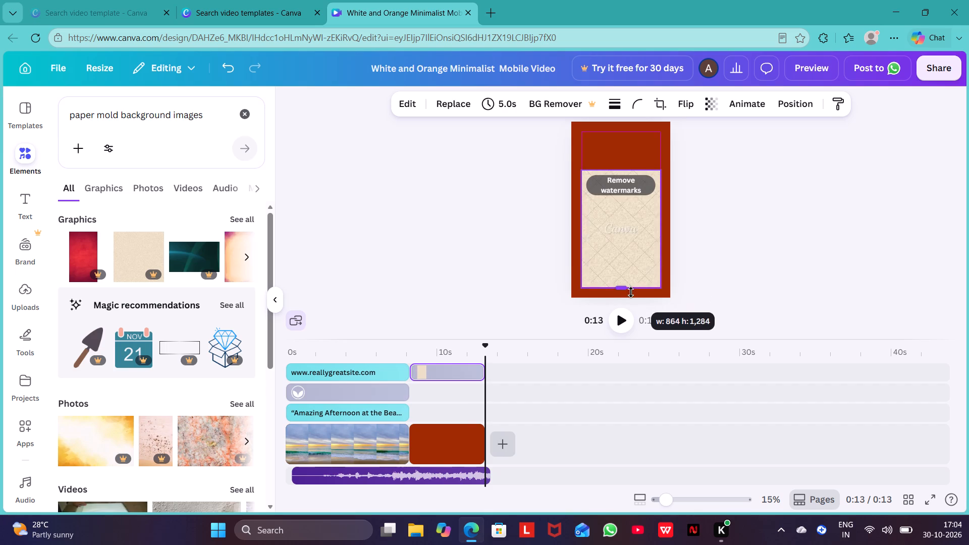
pyautogui.moveTo(631, 292); pyautogui.dragTo(631, 295)
pyautogui.moveTo(584, 236); pyautogui.dragTo(584, 236)
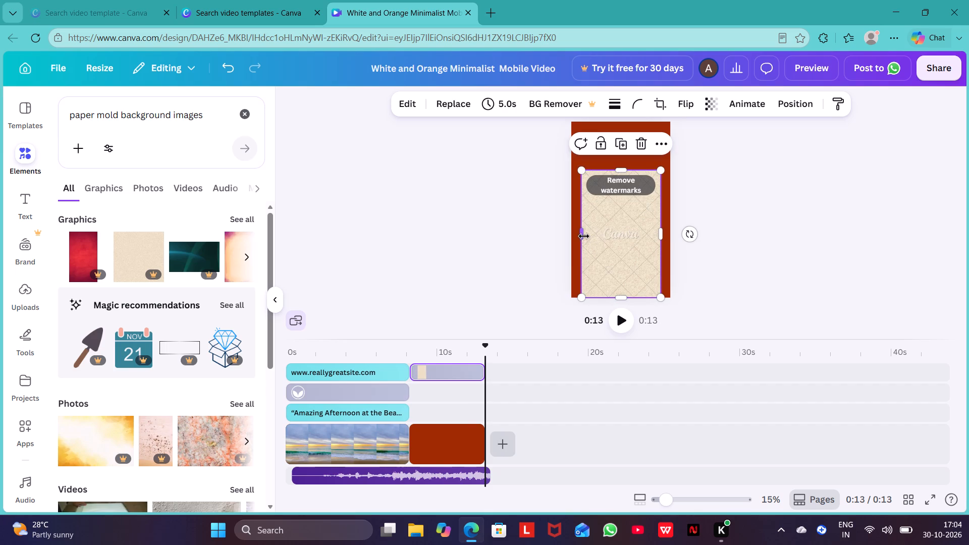
pyautogui.moveTo(584, 236); pyautogui.dragTo(579, 237)
pyautogui.moveTo(659, 235); pyautogui.dragTo(671, 235)
pyautogui.click(577, 236)
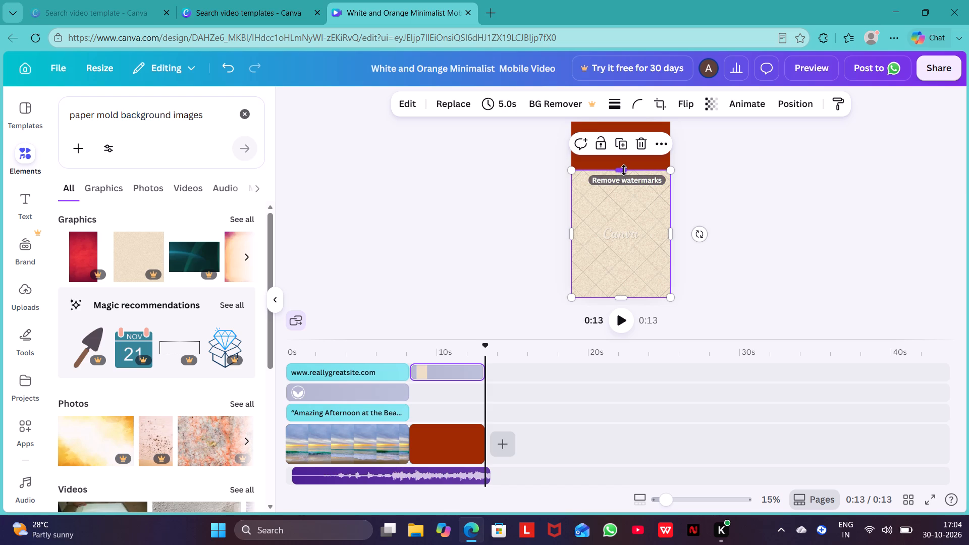
pyautogui.moveTo(624, 170); pyautogui.dragTo(619, 124)
# Add the wide blob-shaped frame from the Blobs frames onto the paper background.
pyautogui.click(247, 121)
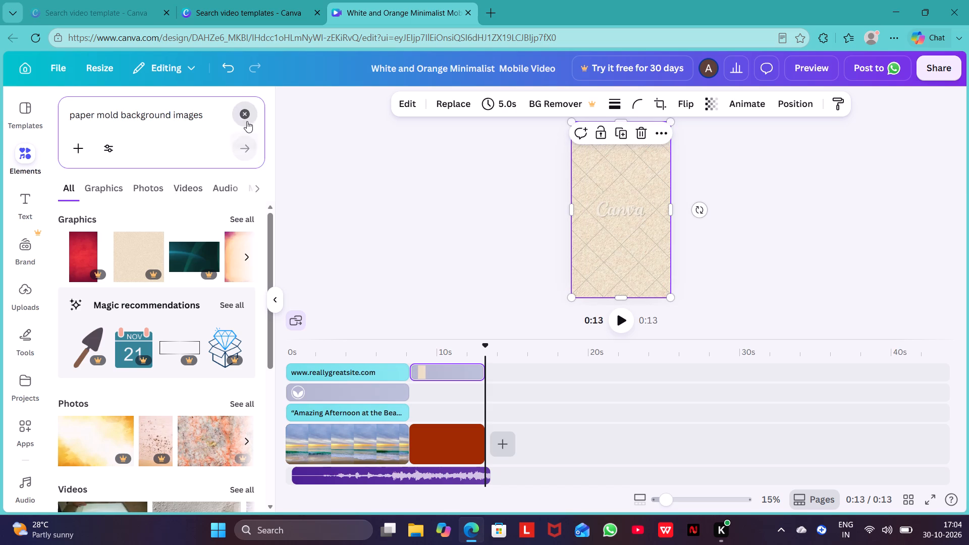
pyautogui.scroll(-1, 175, 318)
pyautogui.scroll(-1, 150, 410)
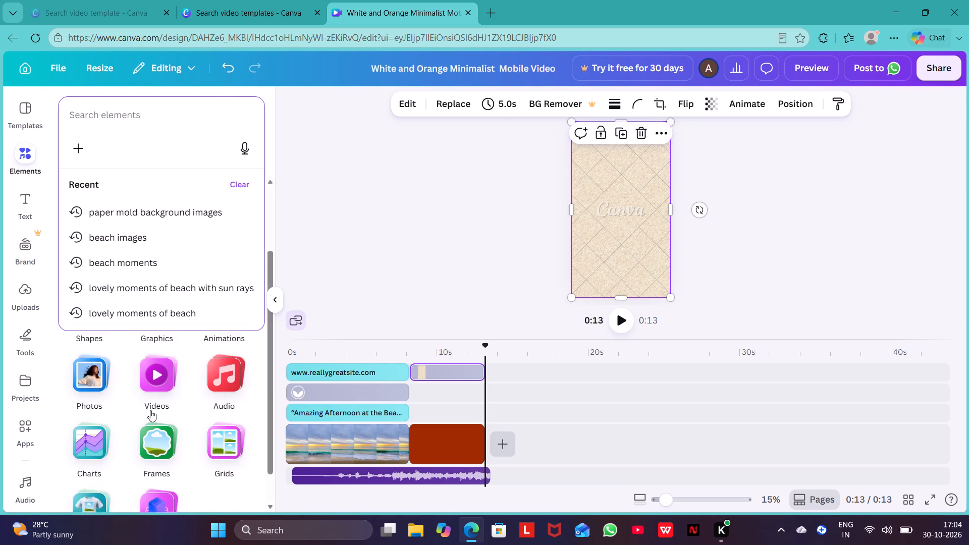
pyautogui.scroll(-1, 150, 410)
pyautogui.click(159, 406)
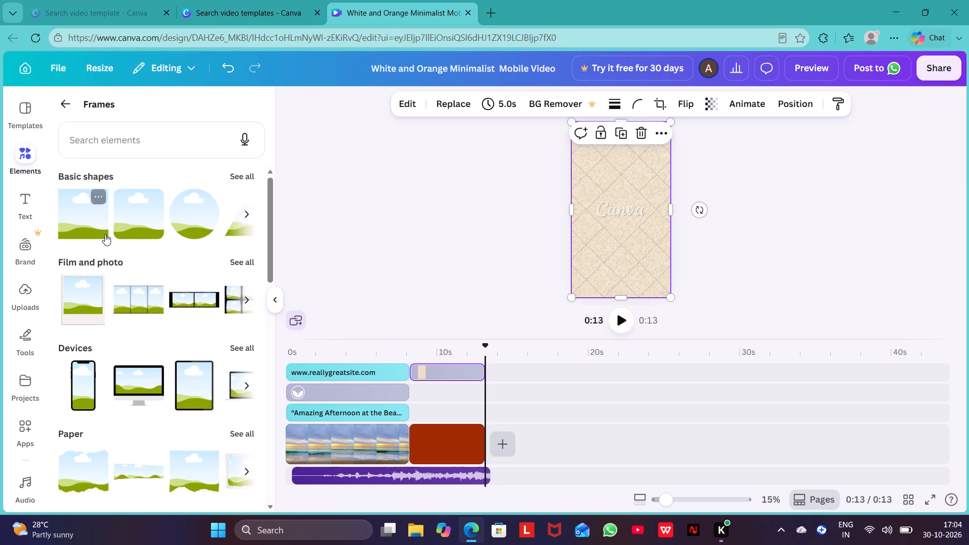
pyautogui.scroll(-5, 161, 347)
pyautogui.hscroll(1, 161, 347)
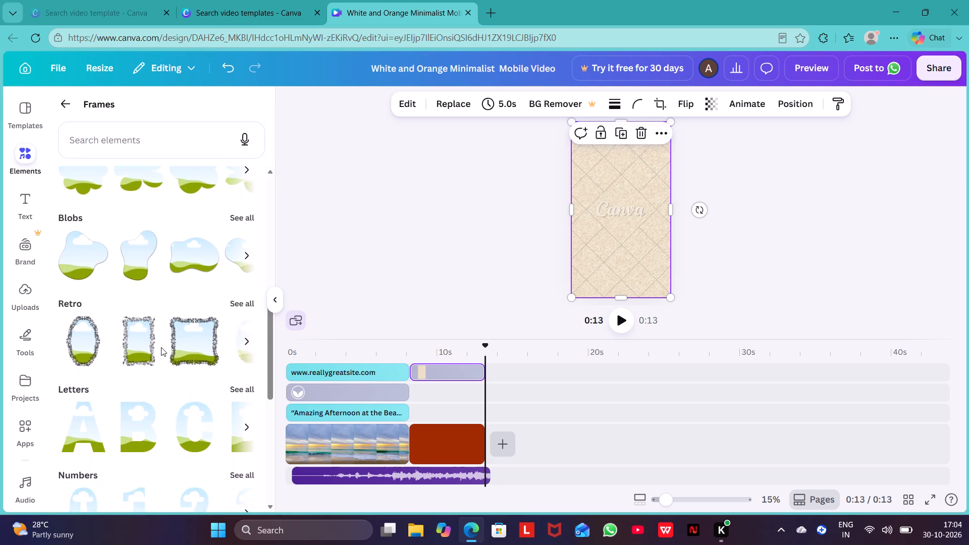
pyautogui.hscroll(1, 161, 347)
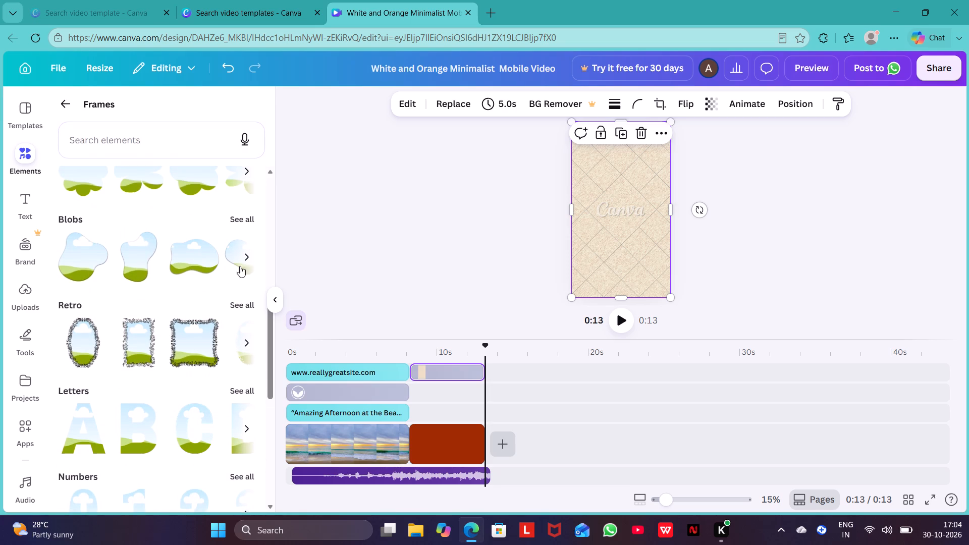
pyautogui.moveTo(183, 255); pyautogui.dragTo(368, 213)
pyautogui.moveTo(368, 213); pyautogui.dragTo(609, 211)
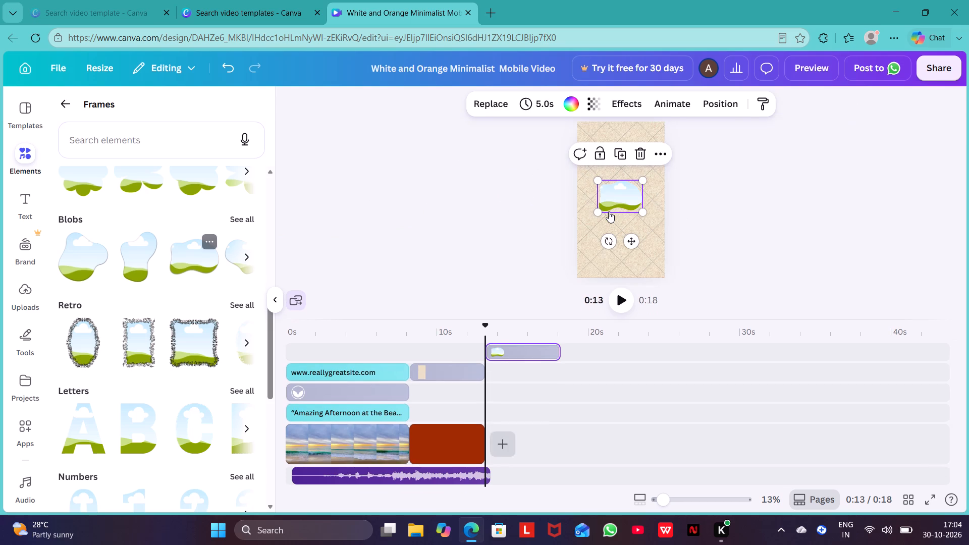
# Enlarge the blob frame to about the full page width and align its clip with the second scene.
pyautogui.moveTo(599, 209); pyautogui.dragTo(586, 239)
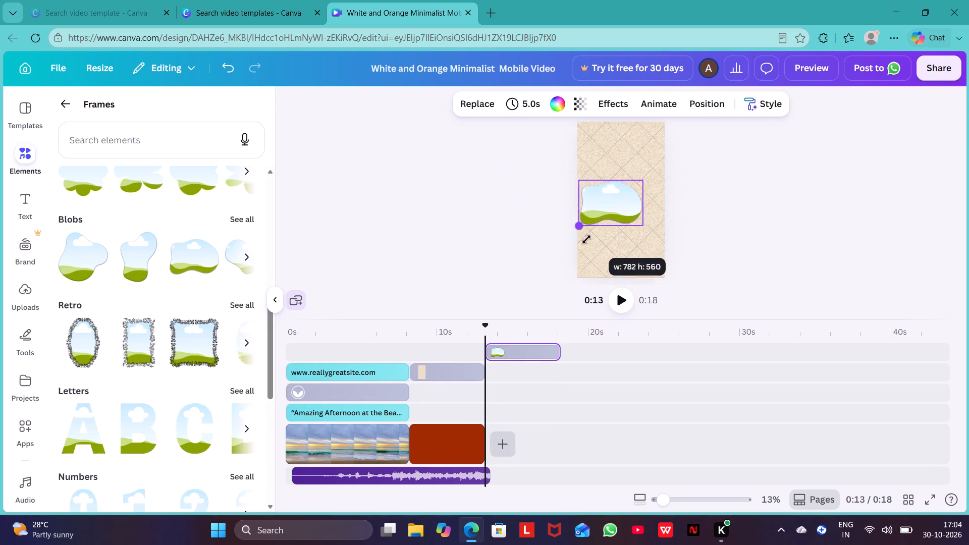
pyautogui.moveTo(586, 239); pyautogui.dragTo(585, 242)
pyautogui.moveTo(640, 231); pyautogui.dragTo(663, 250)
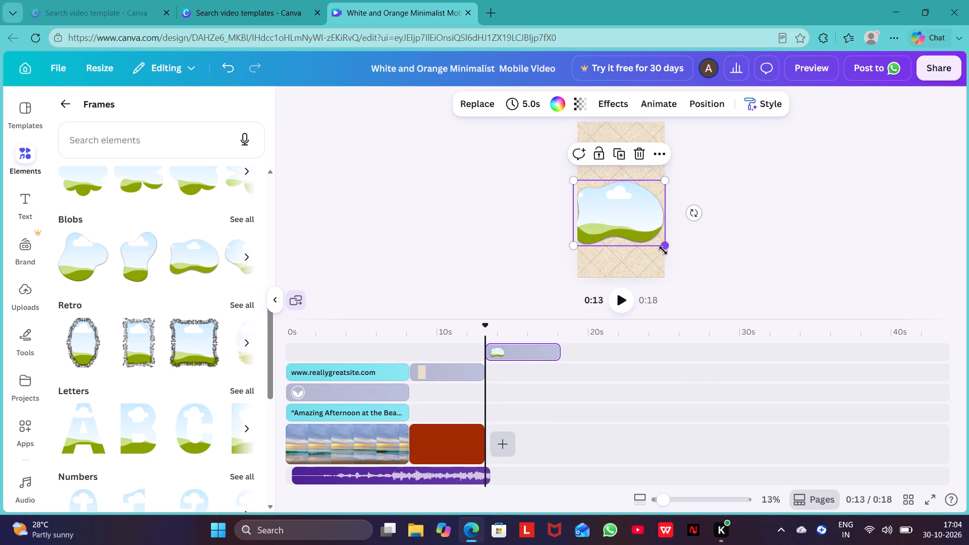
pyautogui.moveTo(523, 351); pyautogui.dragTo(449, 352)
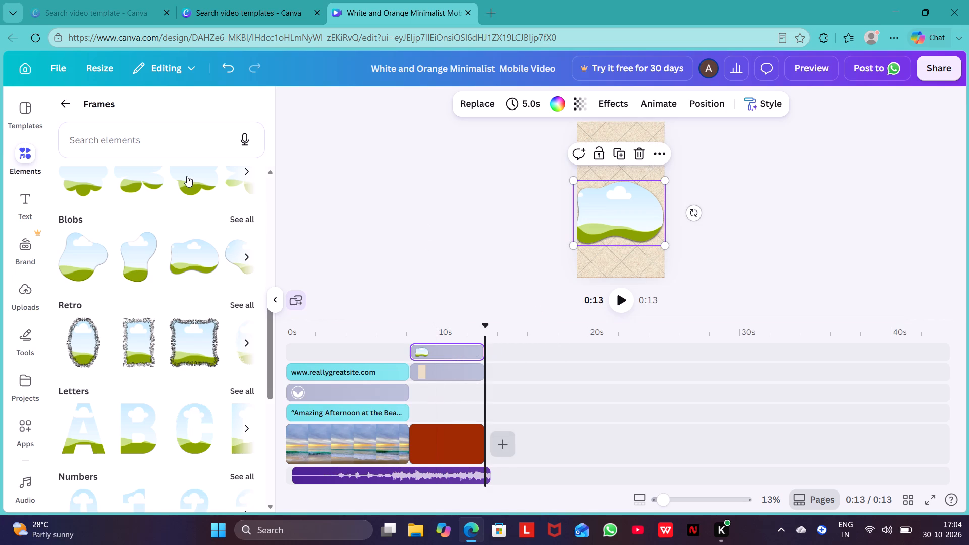
pyautogui.click(67, 105)
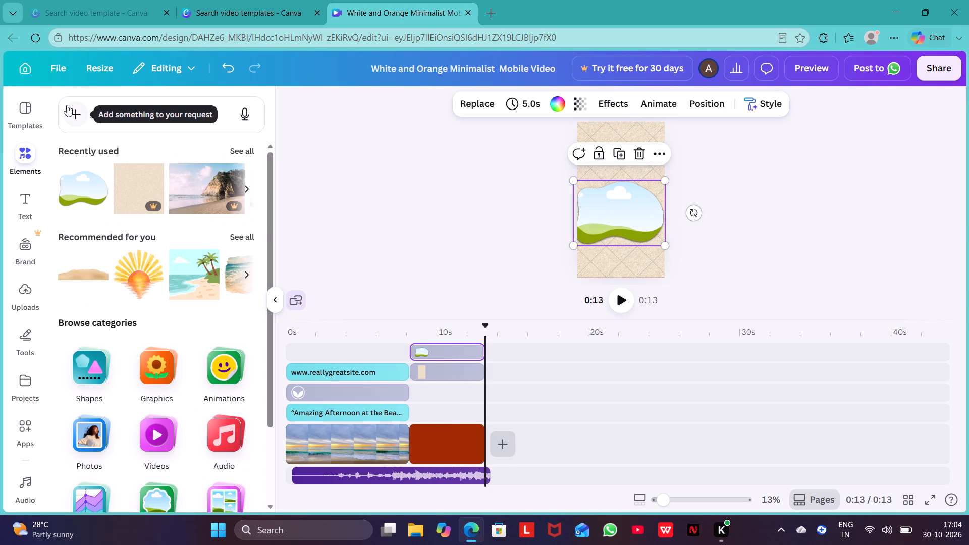
# Fill the blob frame in the second scene with the recently used beach and rock photo.
pyautogui.moveTo(187, 196); pyautogui.dragTo(467, 212)
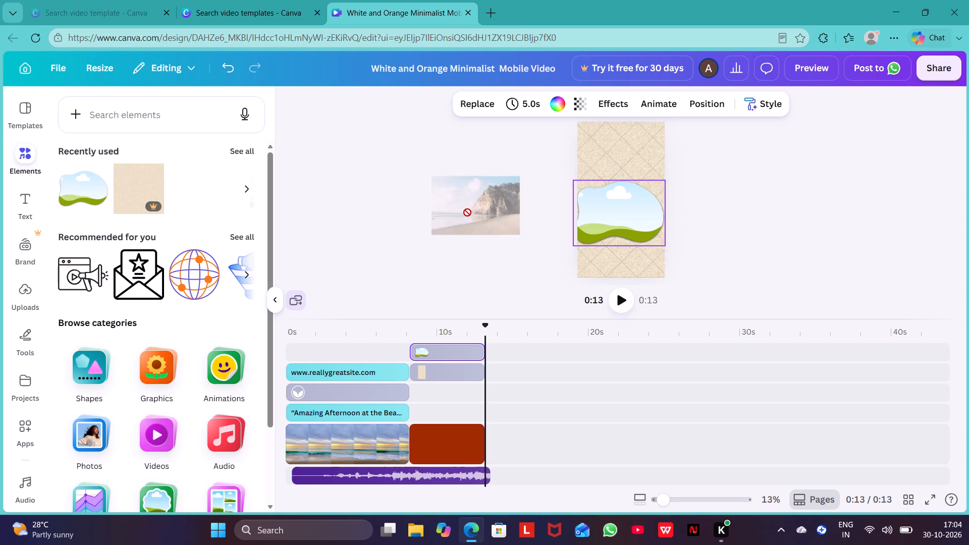
pyautogui.moveTo(467, 212); pyautogui.dragTo(588, 220)
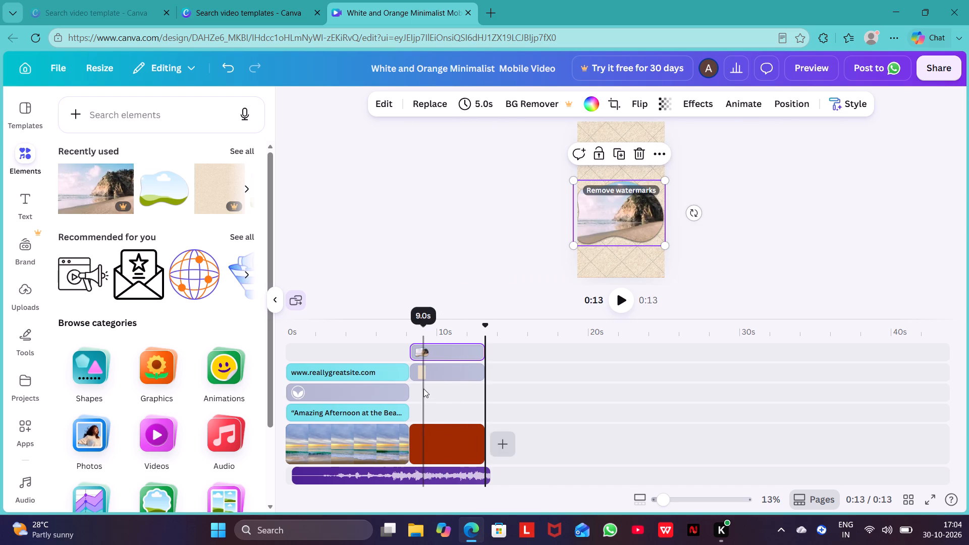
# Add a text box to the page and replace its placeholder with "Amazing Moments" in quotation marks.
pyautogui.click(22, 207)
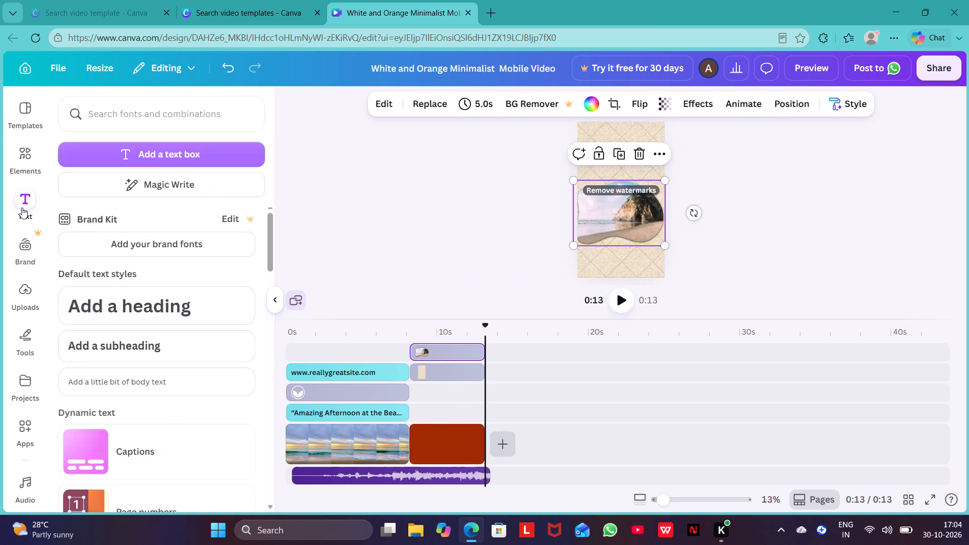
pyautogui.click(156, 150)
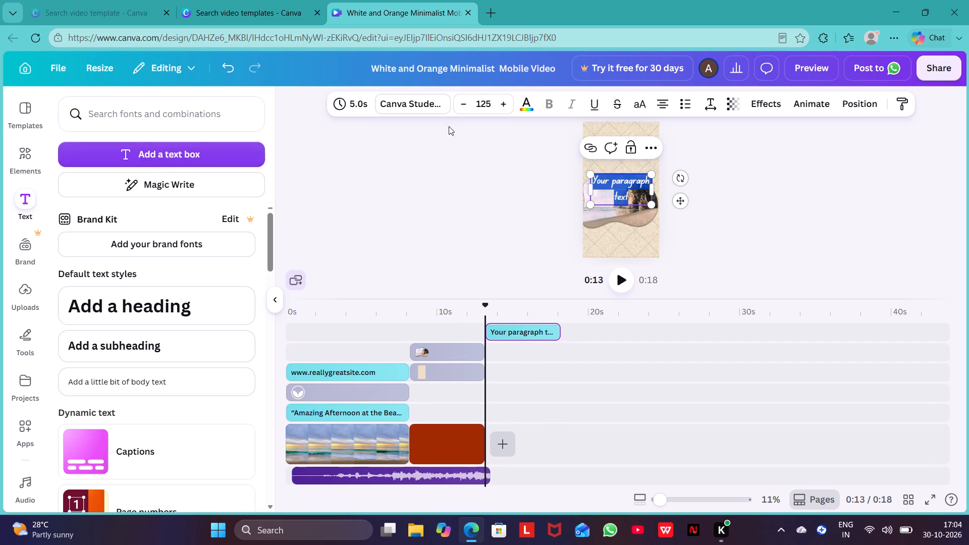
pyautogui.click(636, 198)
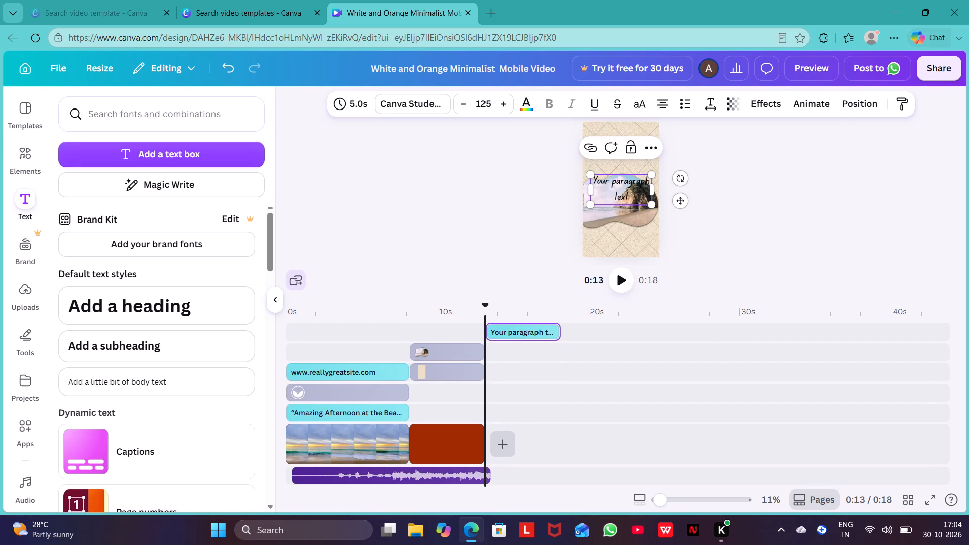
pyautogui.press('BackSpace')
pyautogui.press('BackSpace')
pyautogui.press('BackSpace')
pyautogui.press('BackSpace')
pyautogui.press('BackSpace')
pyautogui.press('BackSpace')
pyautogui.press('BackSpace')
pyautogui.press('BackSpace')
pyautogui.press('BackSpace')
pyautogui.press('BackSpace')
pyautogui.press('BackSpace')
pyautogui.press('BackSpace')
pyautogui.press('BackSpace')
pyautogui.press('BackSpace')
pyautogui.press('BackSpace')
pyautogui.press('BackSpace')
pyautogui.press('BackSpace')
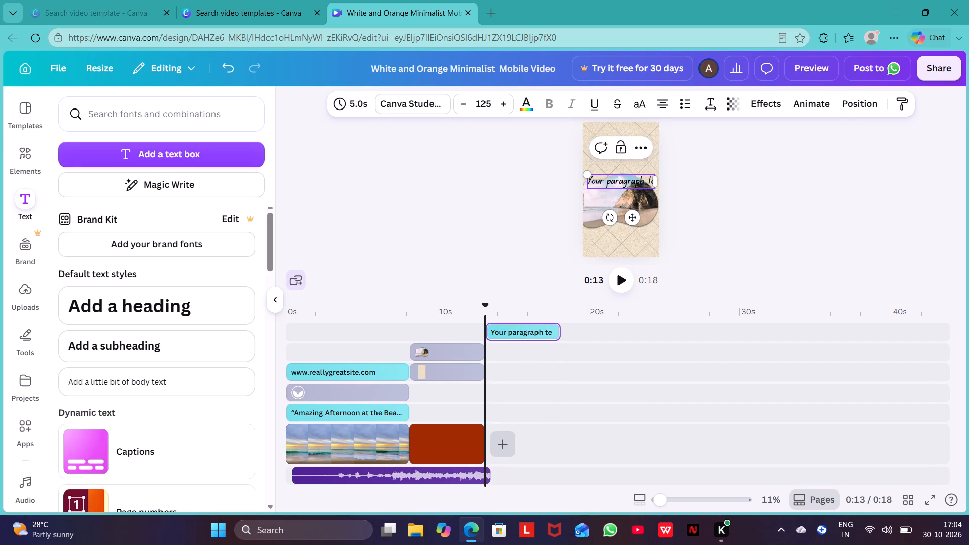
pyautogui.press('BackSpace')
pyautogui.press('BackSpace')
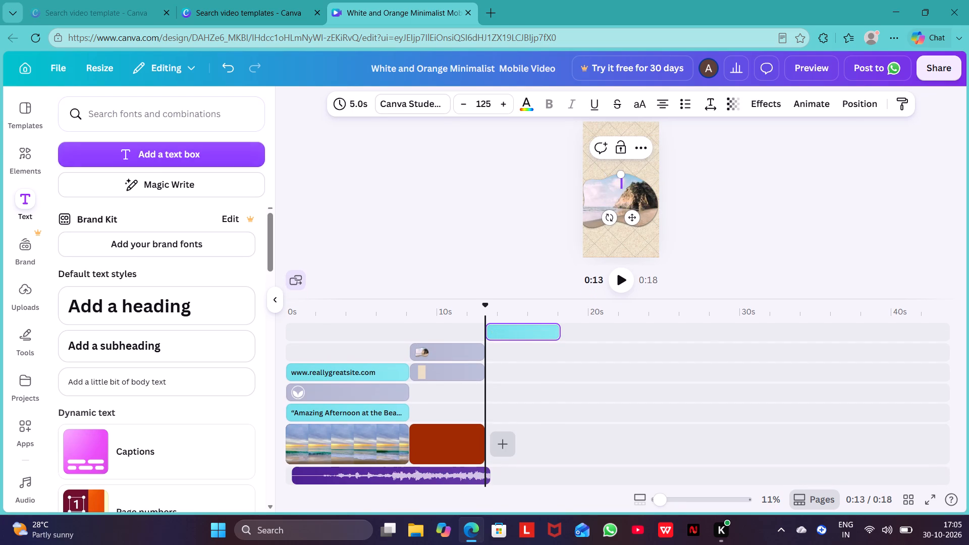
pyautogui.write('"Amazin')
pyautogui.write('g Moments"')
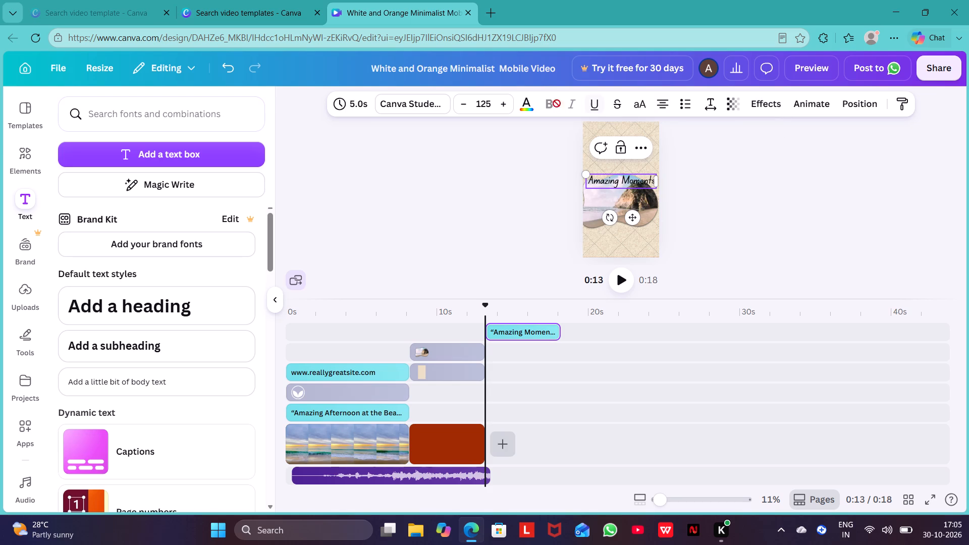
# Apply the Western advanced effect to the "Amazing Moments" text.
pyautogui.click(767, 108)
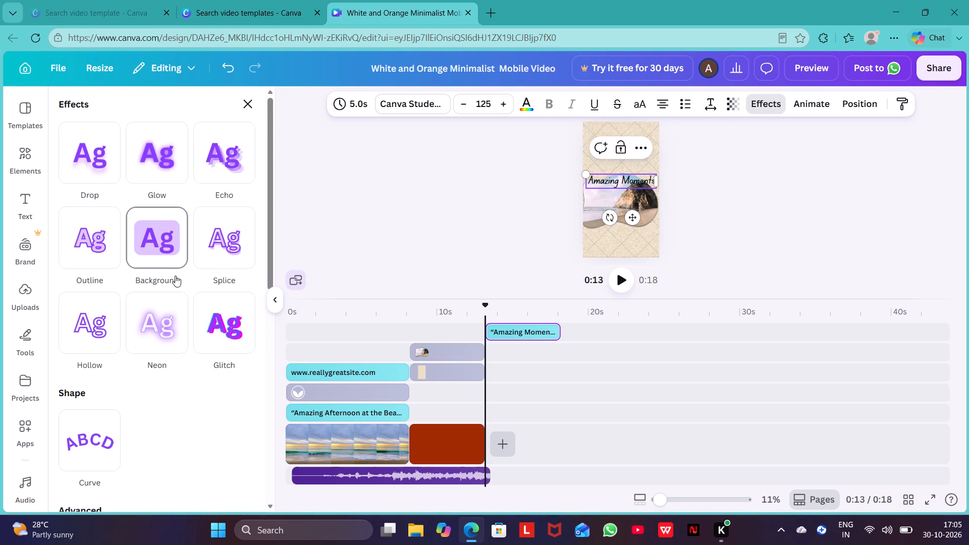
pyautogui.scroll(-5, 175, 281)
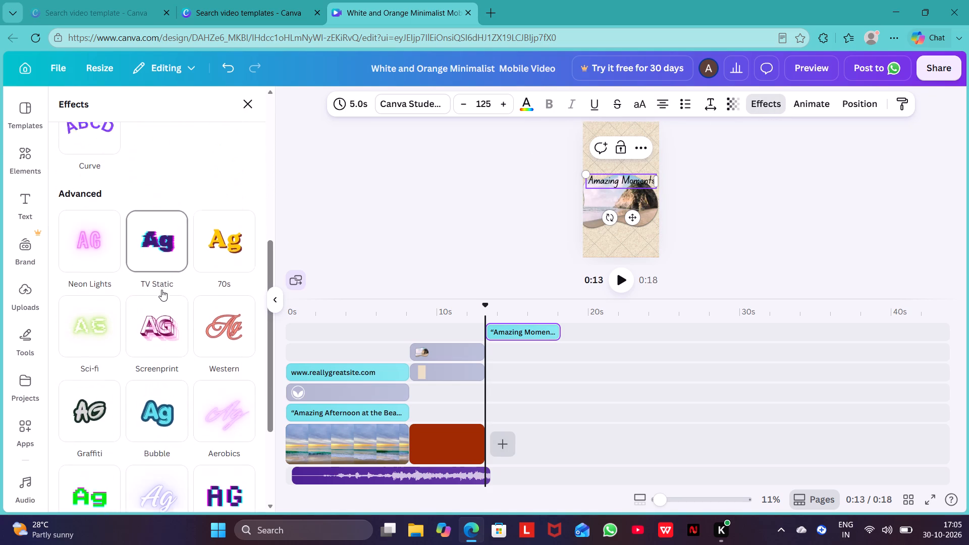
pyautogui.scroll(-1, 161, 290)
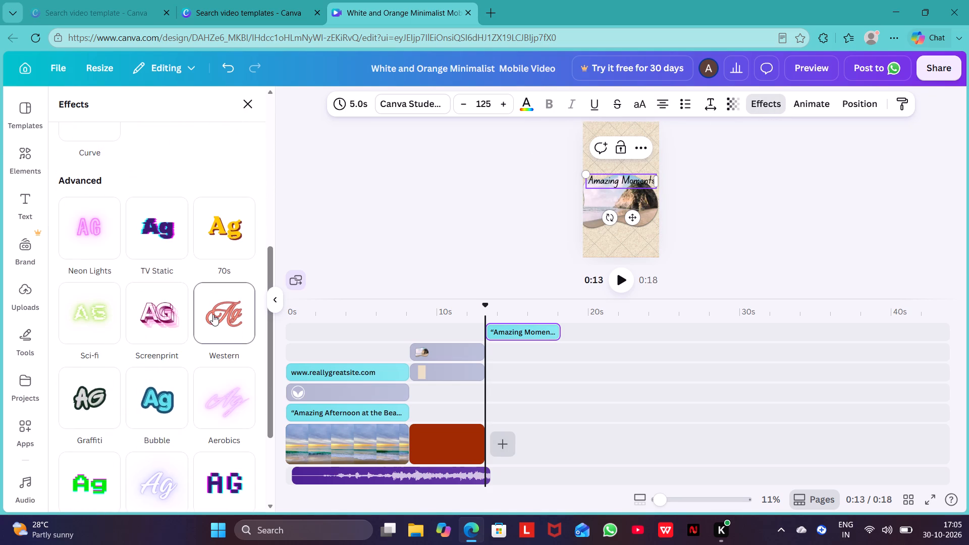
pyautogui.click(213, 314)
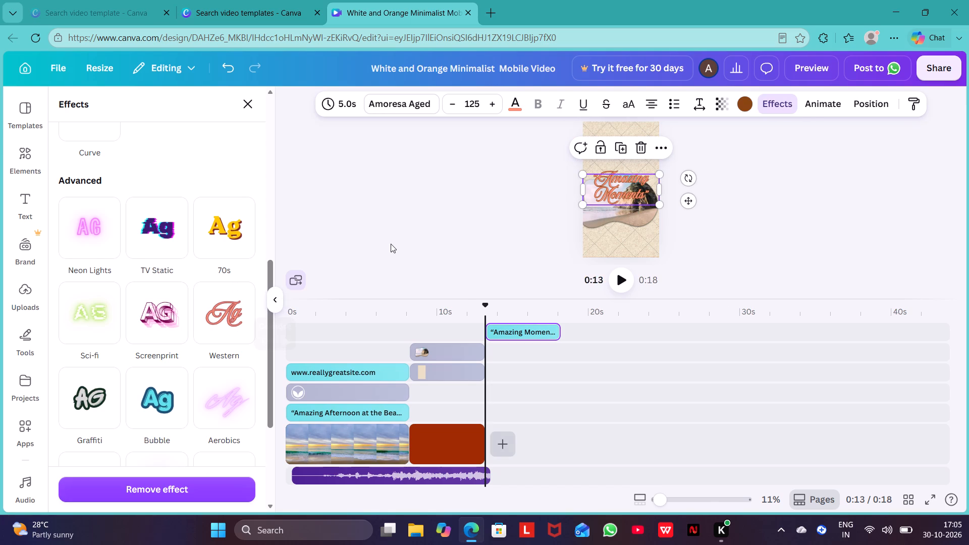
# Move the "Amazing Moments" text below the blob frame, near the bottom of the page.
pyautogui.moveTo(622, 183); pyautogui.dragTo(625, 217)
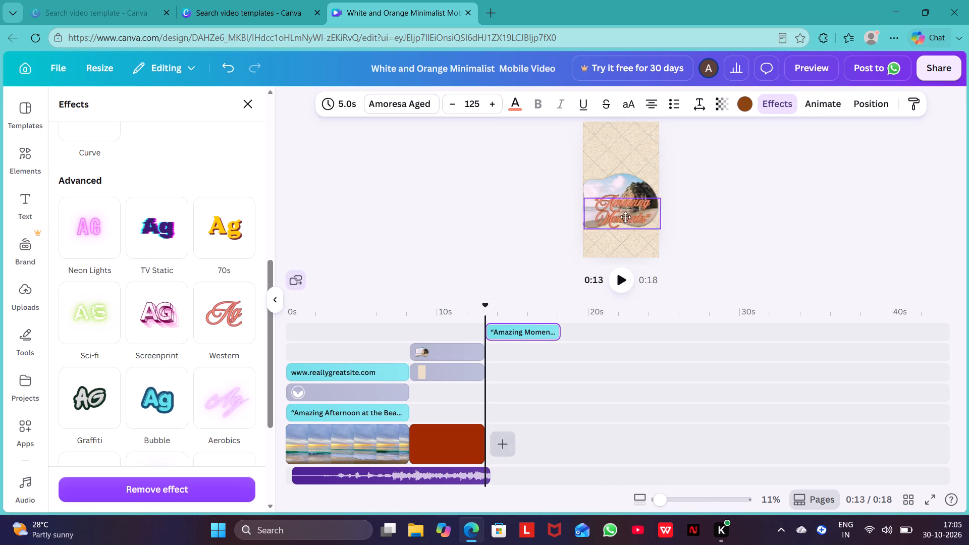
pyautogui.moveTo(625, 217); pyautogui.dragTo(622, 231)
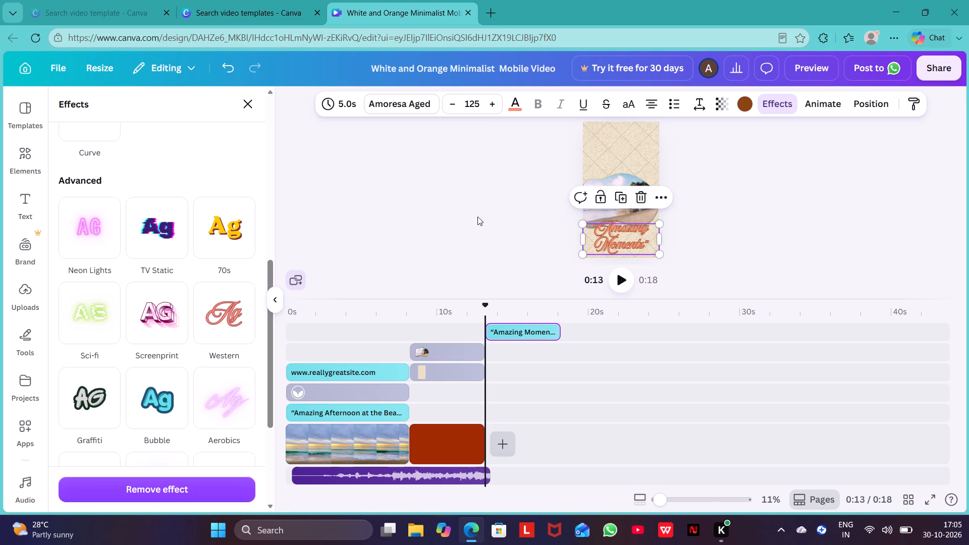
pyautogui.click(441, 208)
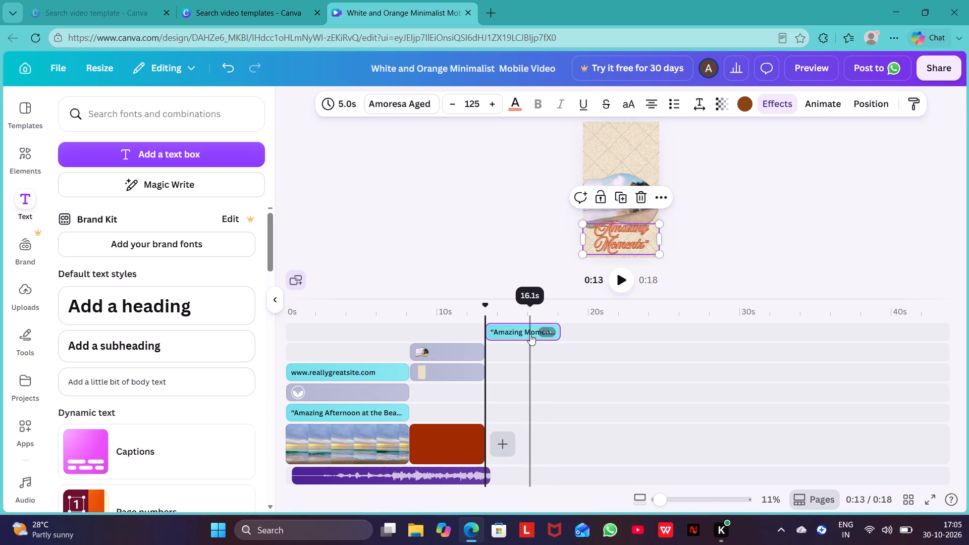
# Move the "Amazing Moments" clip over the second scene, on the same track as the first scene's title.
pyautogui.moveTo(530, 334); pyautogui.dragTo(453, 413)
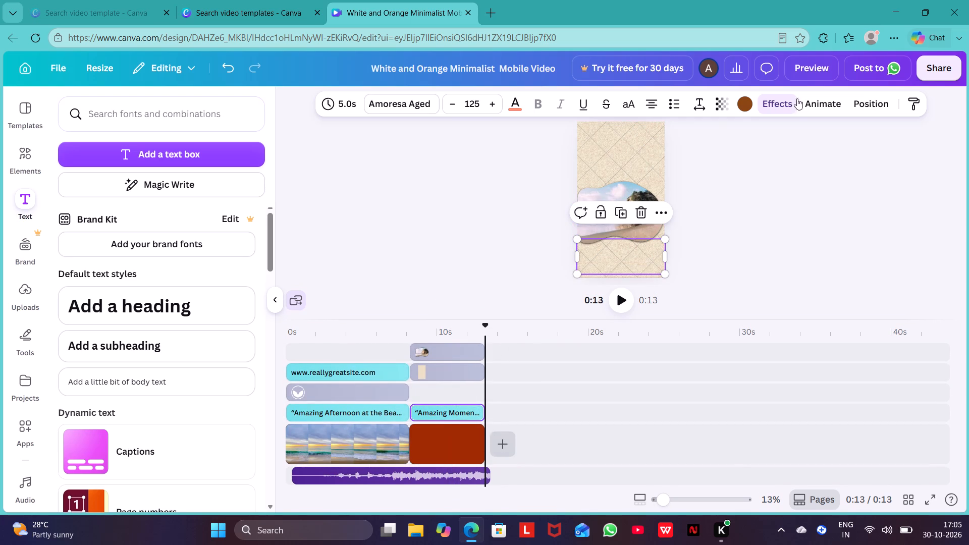
# Preview the full video, then return to the editor.
pyautogui.click(805, 73)
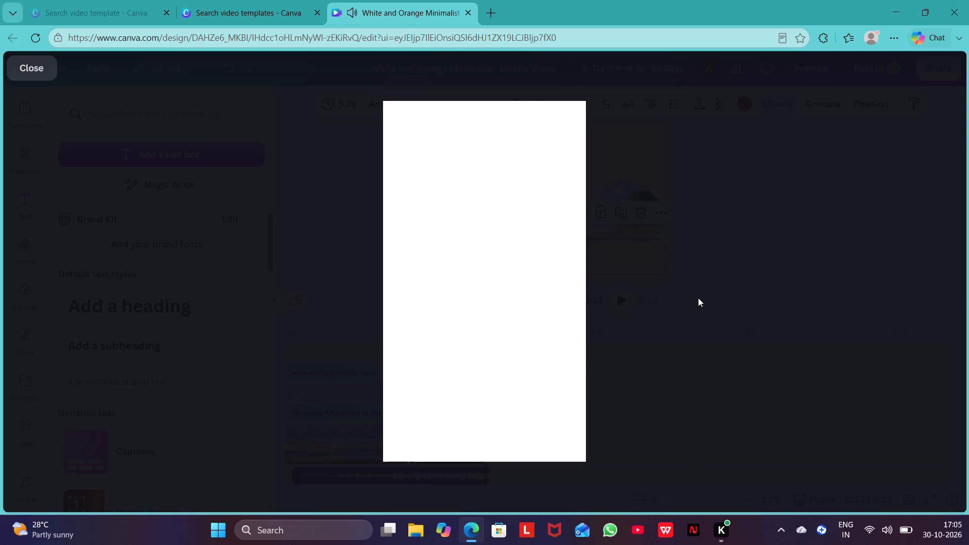
pyautogui.click(12, 57)
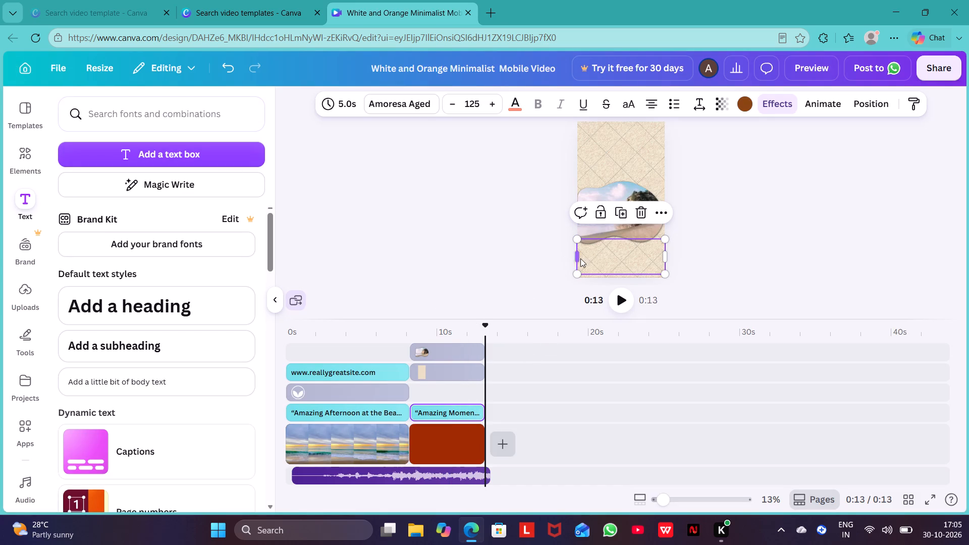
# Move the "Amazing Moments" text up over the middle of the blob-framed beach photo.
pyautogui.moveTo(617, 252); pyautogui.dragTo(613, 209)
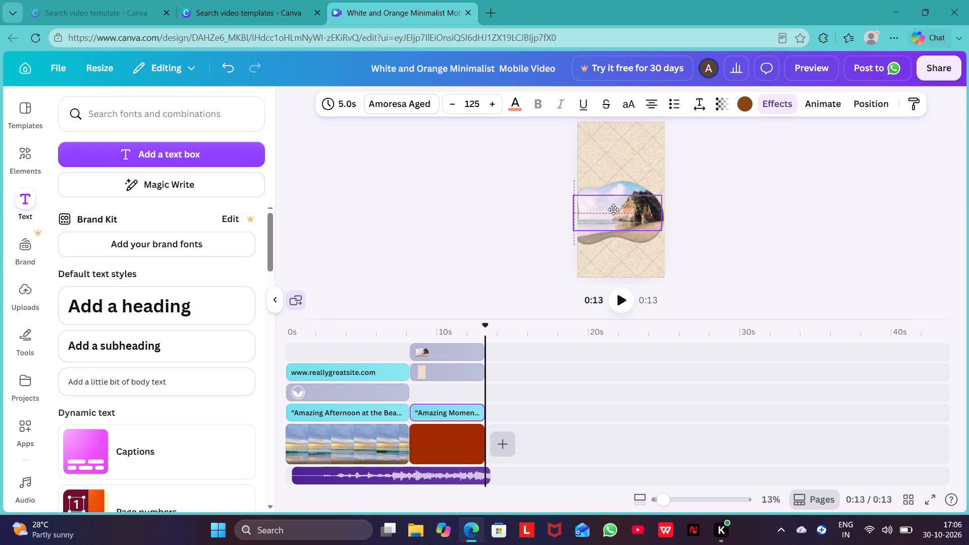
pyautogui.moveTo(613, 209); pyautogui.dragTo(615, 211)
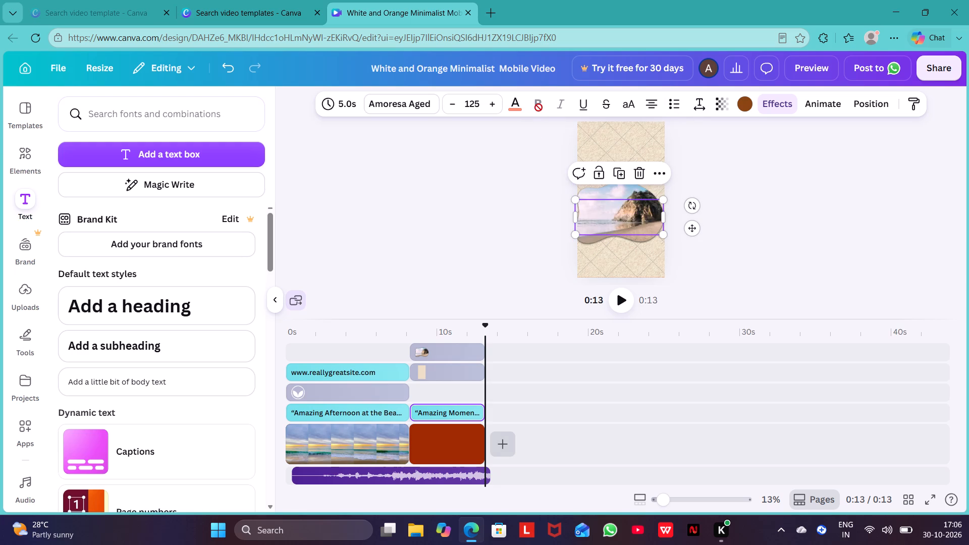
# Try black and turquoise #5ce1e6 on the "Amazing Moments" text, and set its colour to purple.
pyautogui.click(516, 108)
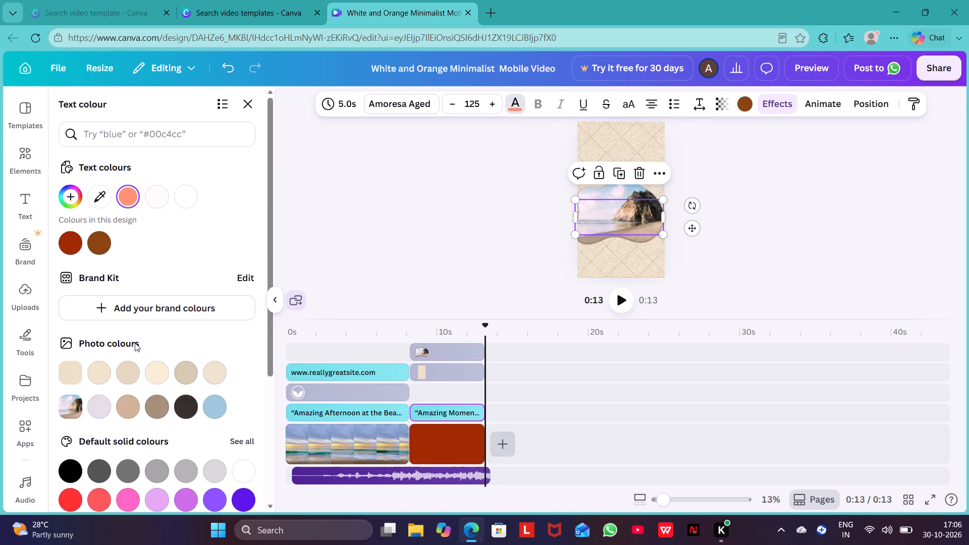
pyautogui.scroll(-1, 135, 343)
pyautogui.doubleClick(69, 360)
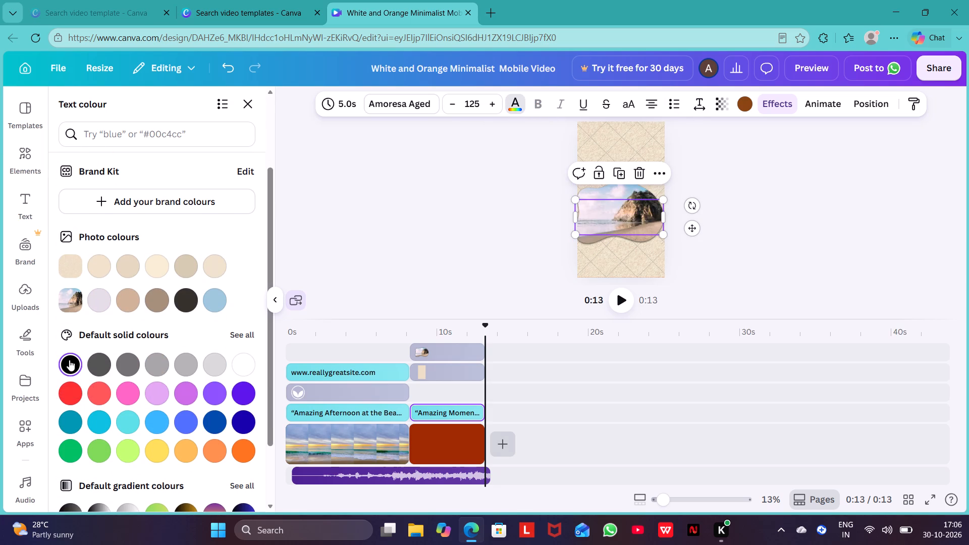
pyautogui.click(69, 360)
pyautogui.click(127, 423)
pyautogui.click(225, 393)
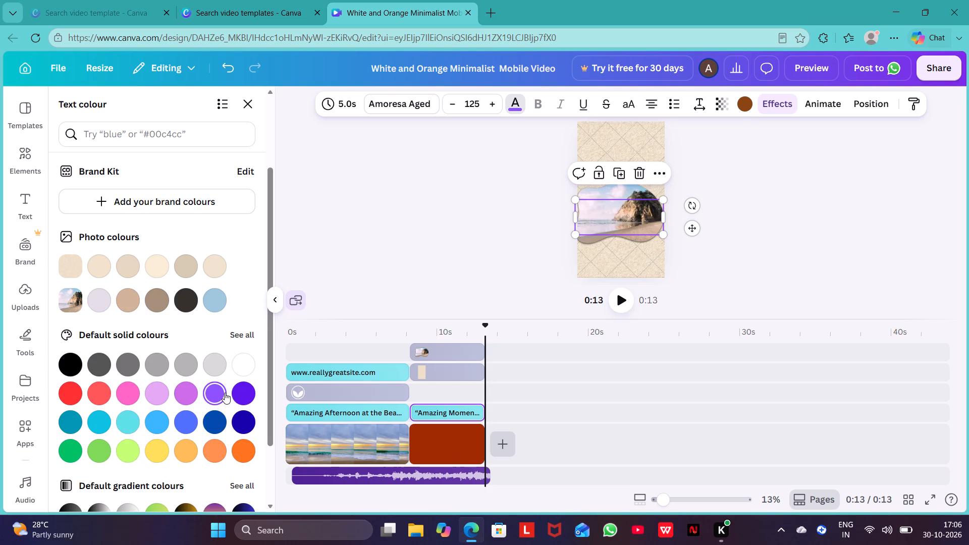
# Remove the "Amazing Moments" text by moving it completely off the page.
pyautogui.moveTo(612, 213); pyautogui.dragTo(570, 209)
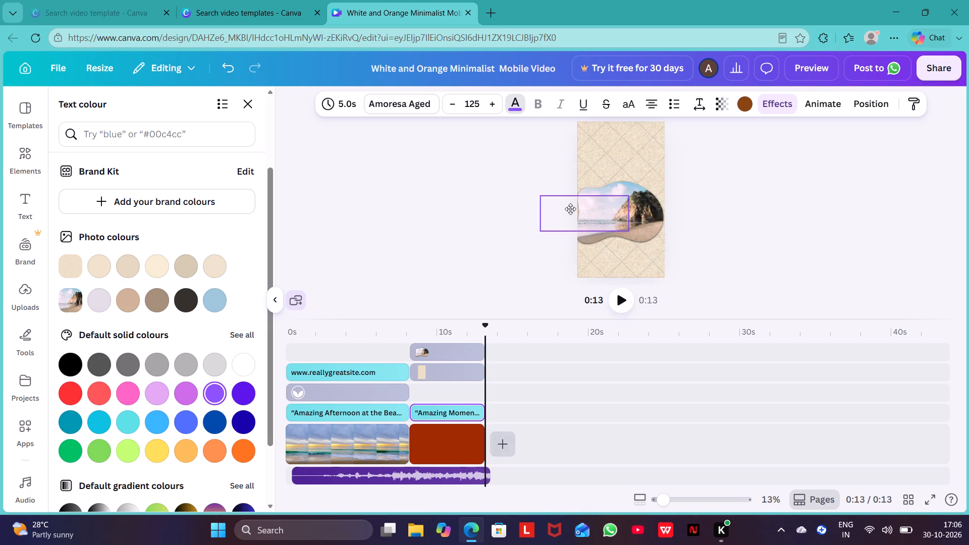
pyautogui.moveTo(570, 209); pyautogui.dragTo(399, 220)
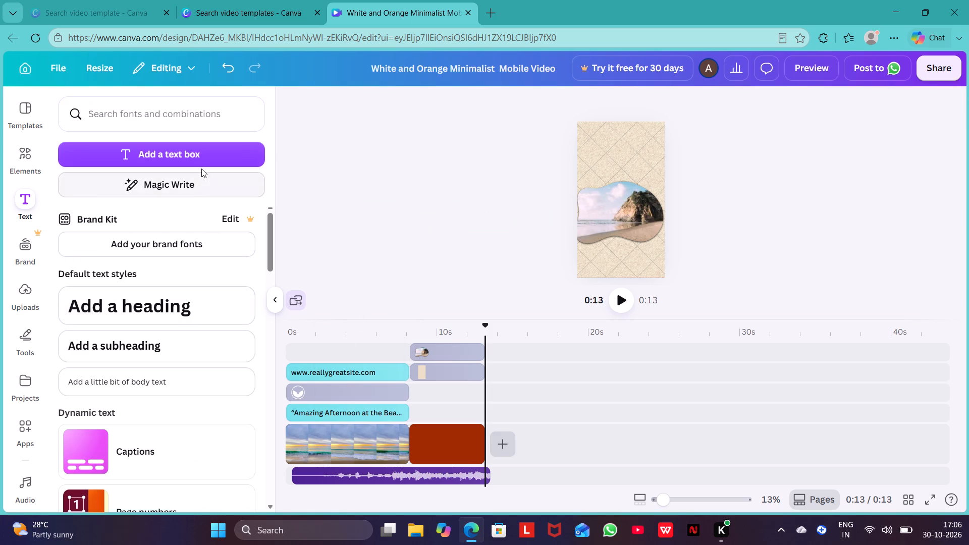
# Add a new text box and replace its placeholder with "AMAZING MOMENTS".
pyautogui.click(201, 154)
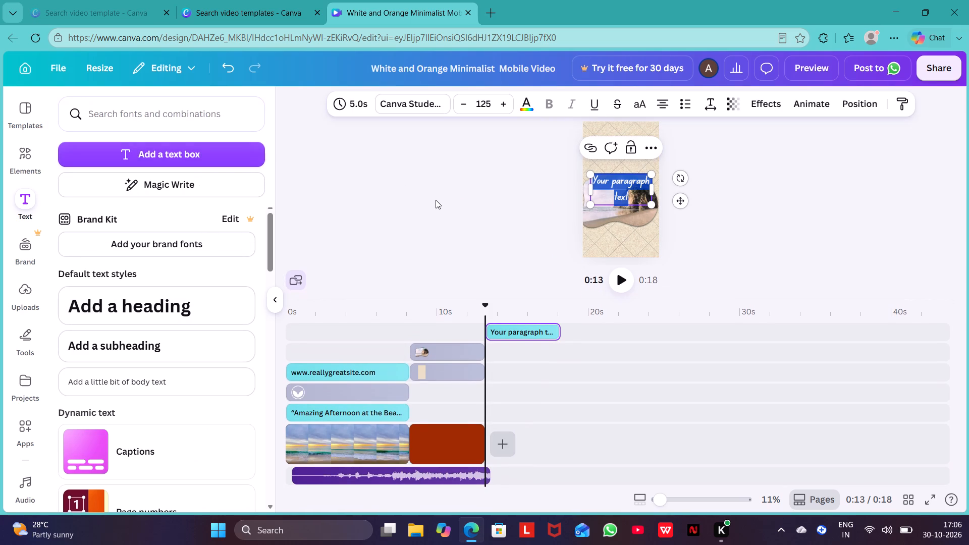
pyautogui.click(634, 195)
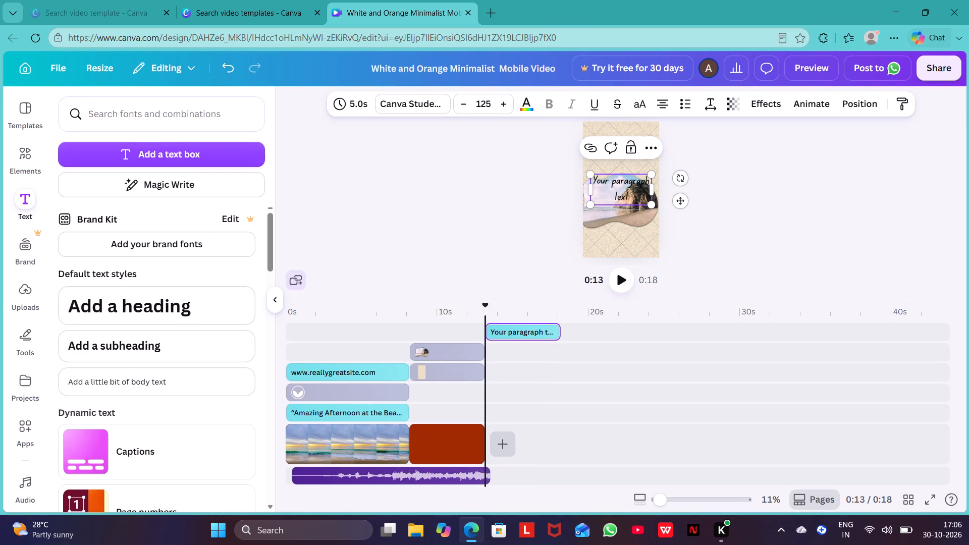
pyautogui.press('BackSpace')
pyautogui.press('BackSpace')
pyautogui.press('BackSpace')
pyautogui.press('BackSpace')
pyautogui.press('BackSpace')
pyautogui.press('BackSpace')
pyautogui.press('BackSpace')
pyautogui.press('BackSpace')
pyautogui.press('BackSpace')
pyautogui.press('BackSpace')
pyautogui.press('BackSpace')
pyautogui.press('BackSpace')
pyautogui.press('BackSpace')
pyautogui.press('BackSpace')
pyautogui.press('BackSpace')
pyautogui.press('BackSpace')
pyautogui.press('BackSpace')
pyautogui.press('BackSpace')
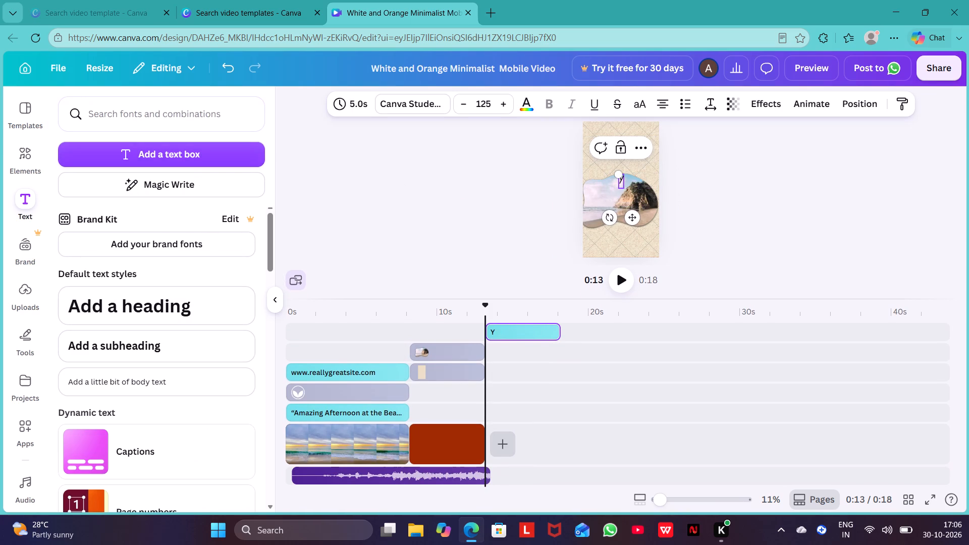
pyautogui.press('BackSpace')
pyautogui.write('AMAZING MOMENTS')
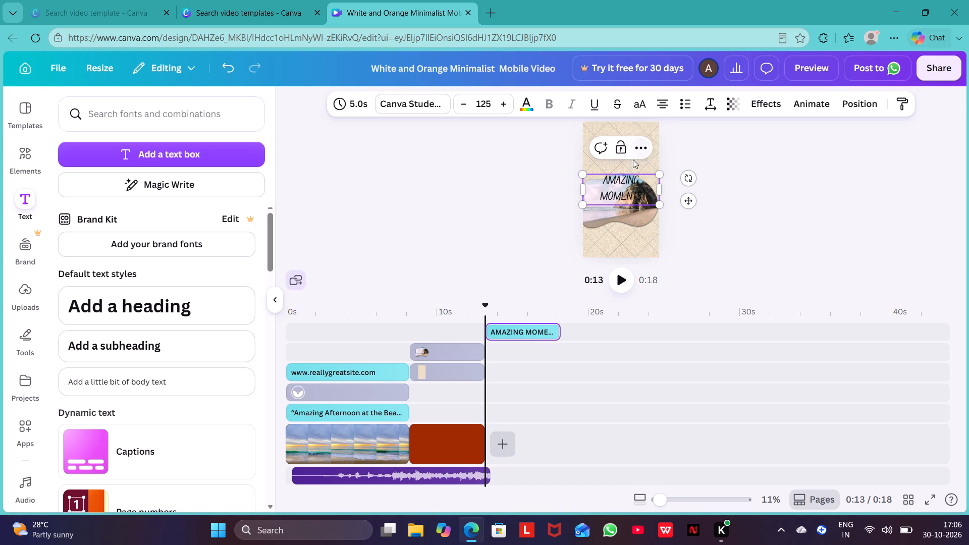
# Move the "AMAZING MOMENTS" text down over the centre of the blob-framed beach photo.
pyautogui.moveTo(619, 184); pyautogui.dragTo(611, 218)
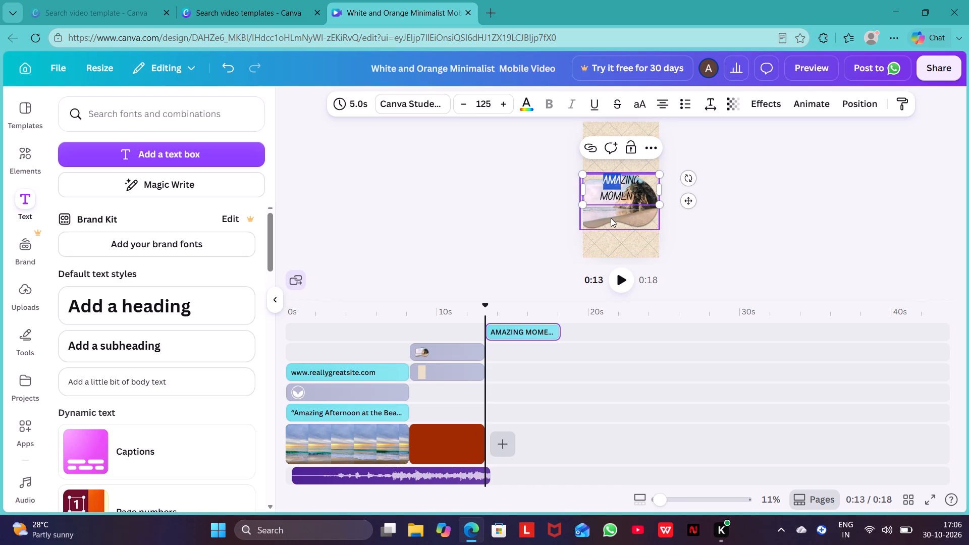
pyautogui.click(497, 186)
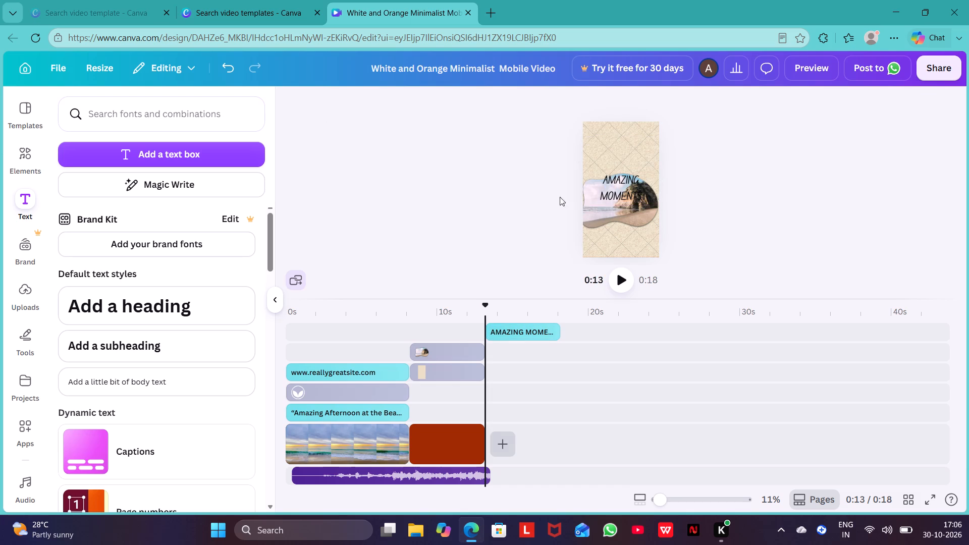
pyautogui.moveTo(619, 192); pyautogui.dragTo(617, 207)
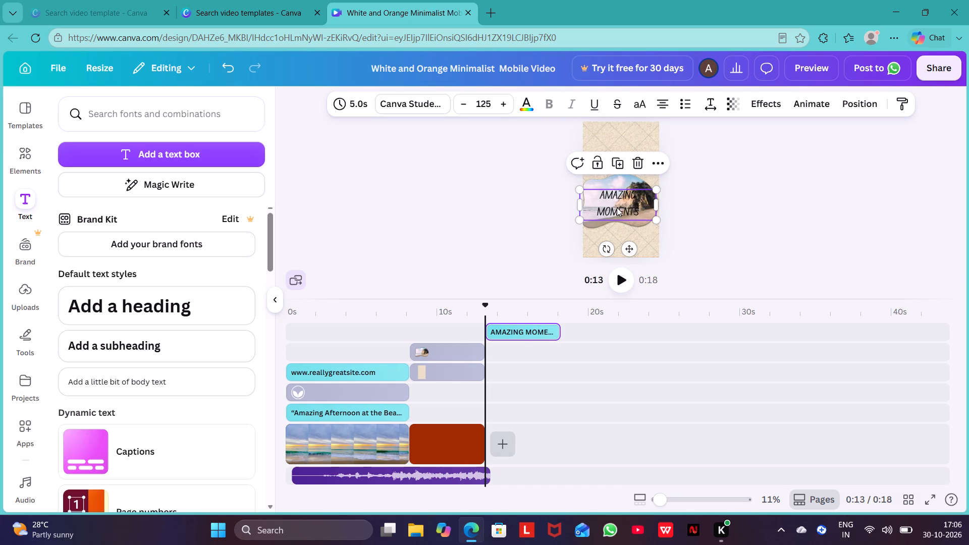
# Move the "AMAZING MOMENTS" clip over the second scene, right after the first scene's title clip.
pyautogui.moveTo(518, 331); pyautogui.dragTo(429, 419)
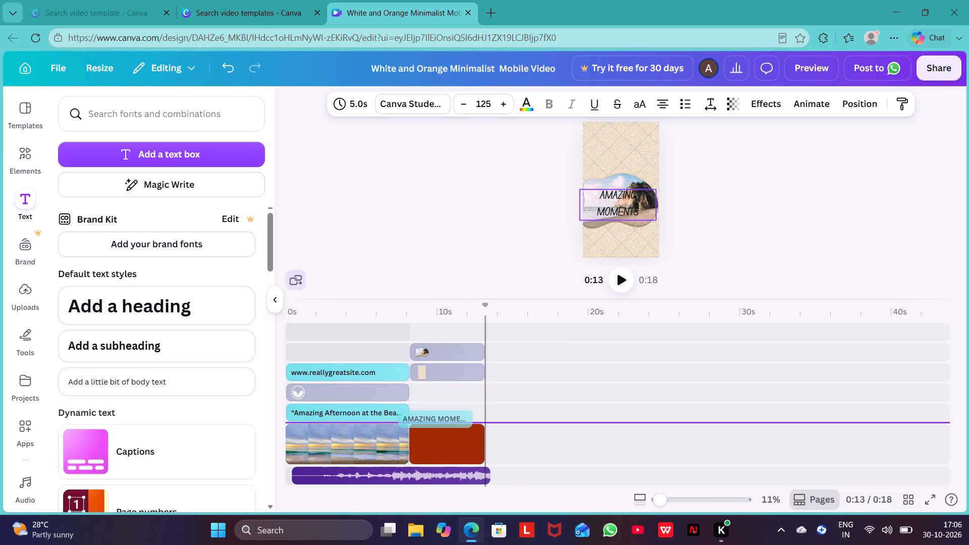
pyautogui.moveTo(429, 419); pyautogui.dragTo(440, 411)
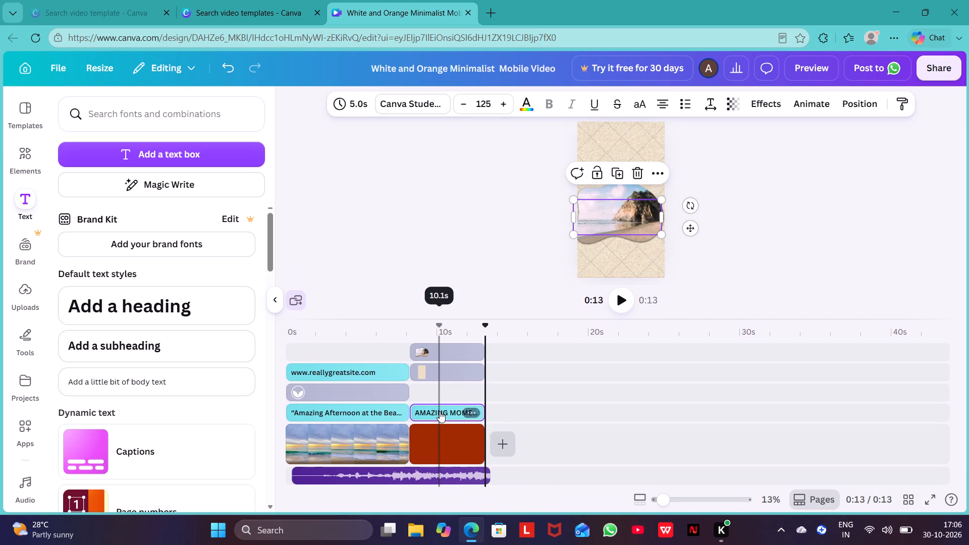
# Delete the "AMAZING MOMENTS" text clip from the second scene.
pyautogui.moveTo(445, 410); pyautogui.dragTo(445, 396)
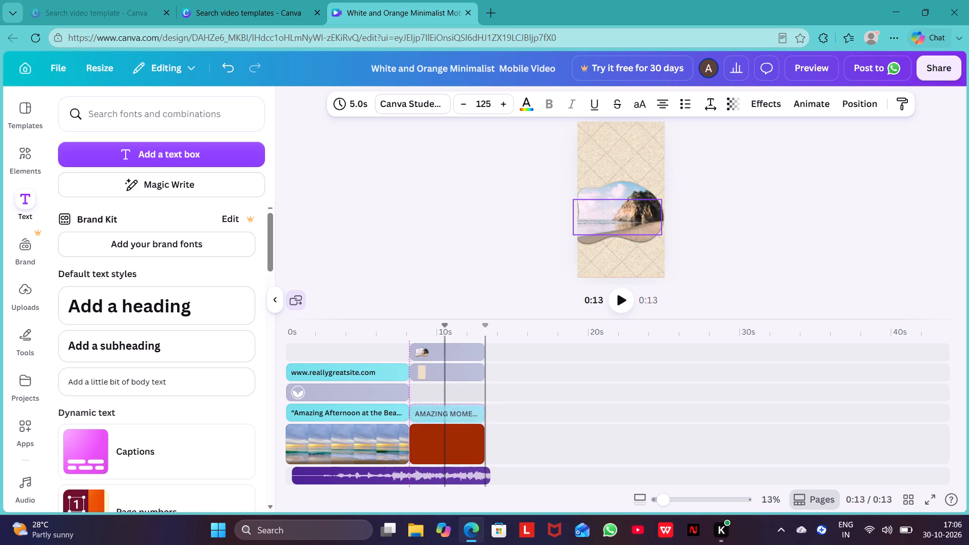
pyautogui.moveTo(445, 396); pyautogui.dragTo(445, 390)
pyautogui.moveTo(447, 390); pyautogui.dragTo(531, 340)
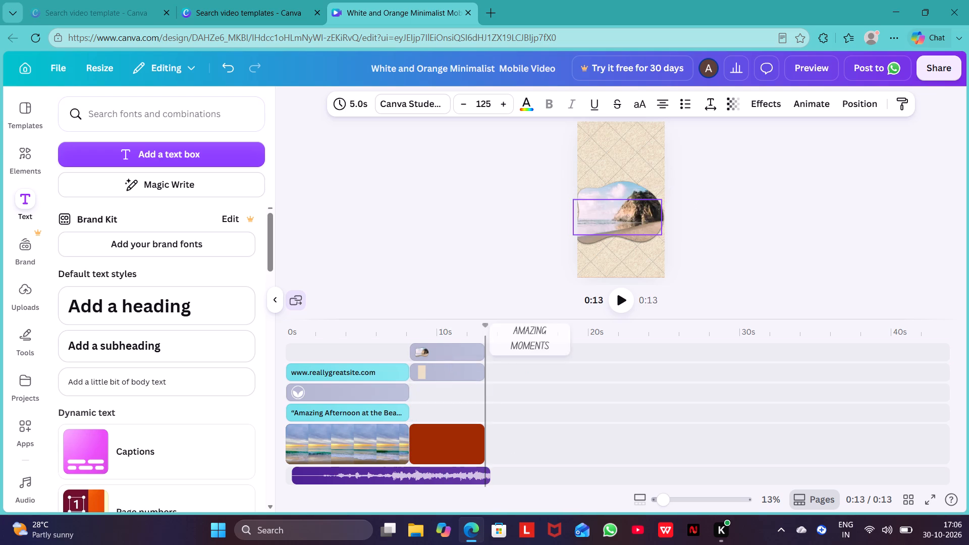
pyautogui.moveTo(531, 340); pyautogui.dragTo(528, 350)
pyautogui.moveTo(528, 350); pyautogui.dragTo(450, 418)
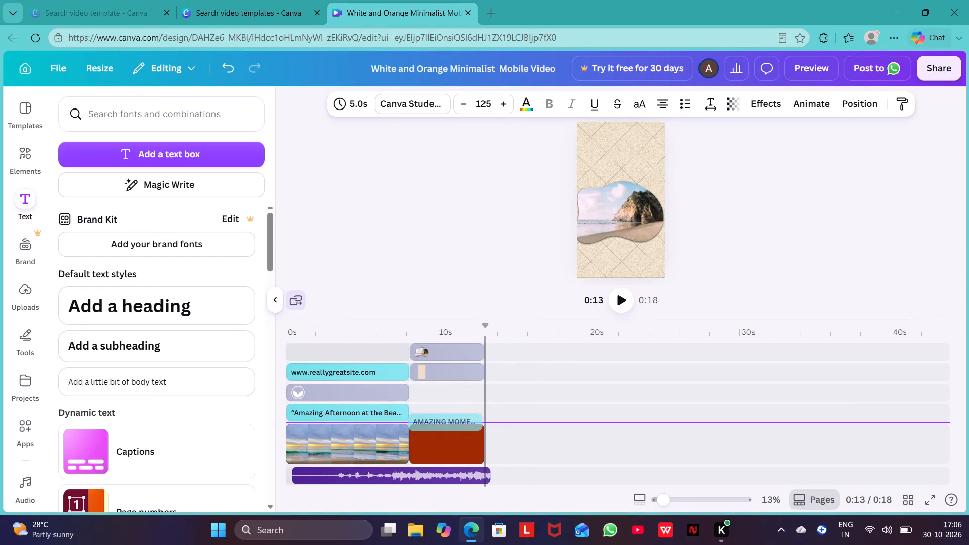
pyautogui.moveTo(450, 418); pyautogui.dragTo(454, 412)
pyautogui.press('Delete')
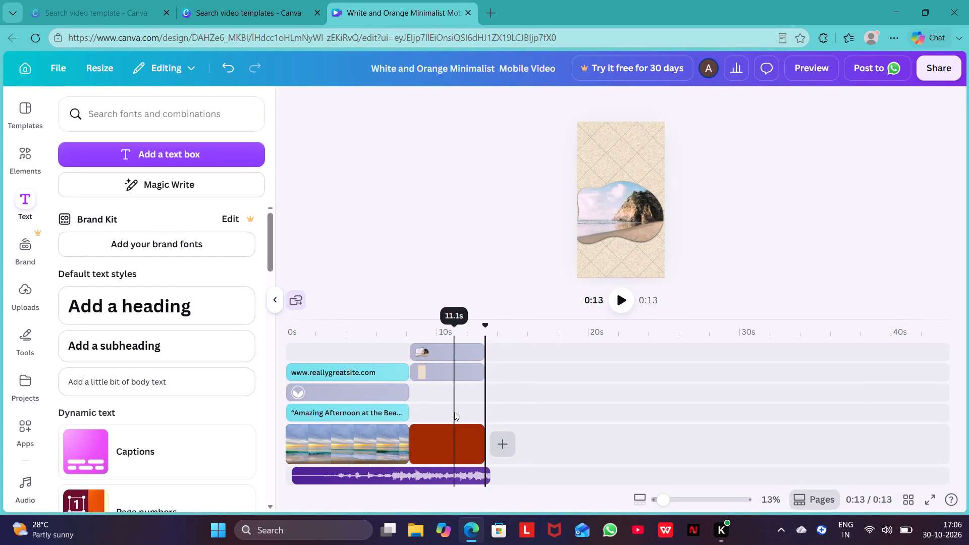
# Preview the whole video with its audio, and return to the editor.
pyautogui.click(791, 63)
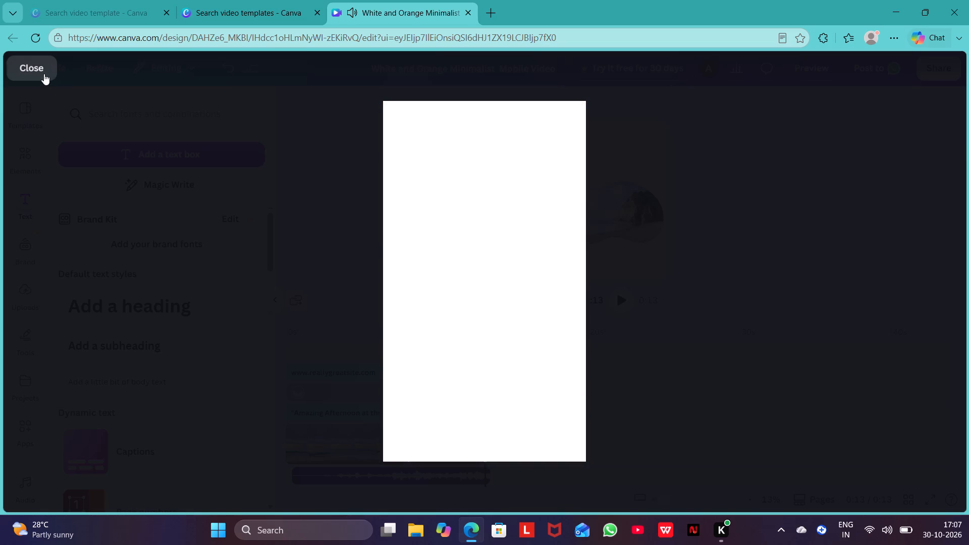
pyautogui.click(44, 74)
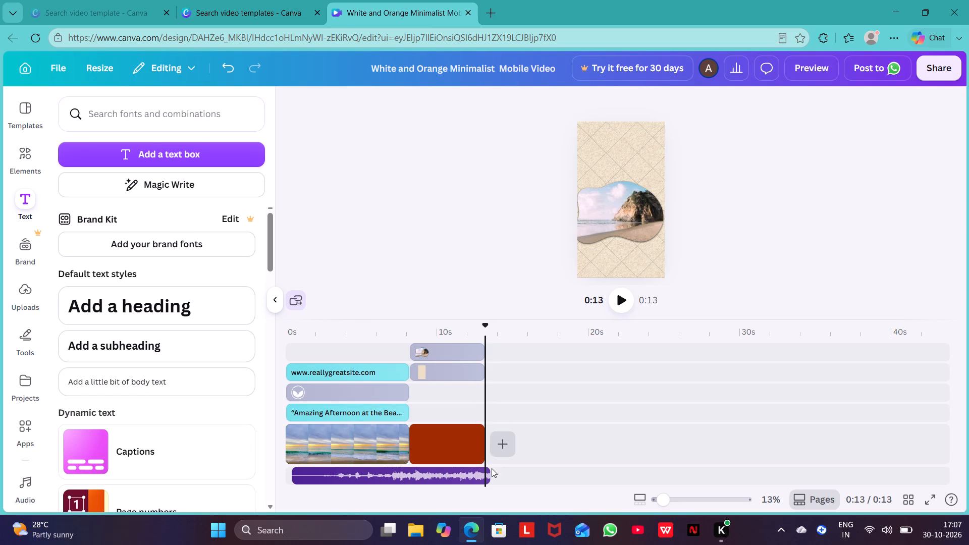
# Trim the end of the audio track back towards the end of the second scene.
pyautogui.click(489, 475)
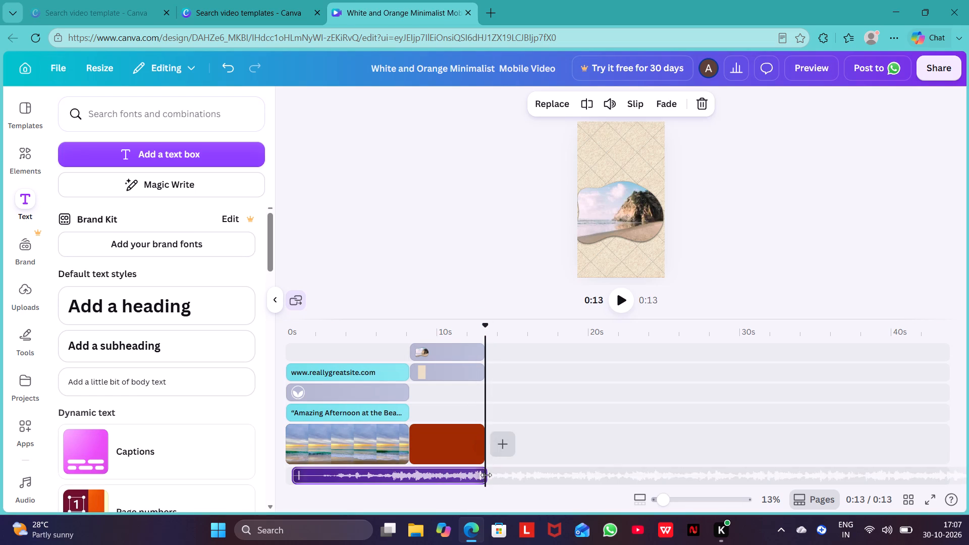
# In the second scene, shorten the paper background clip to 4.9 s and the beach photo clip to 4.8 s.
pyautogui.click(481, 443)
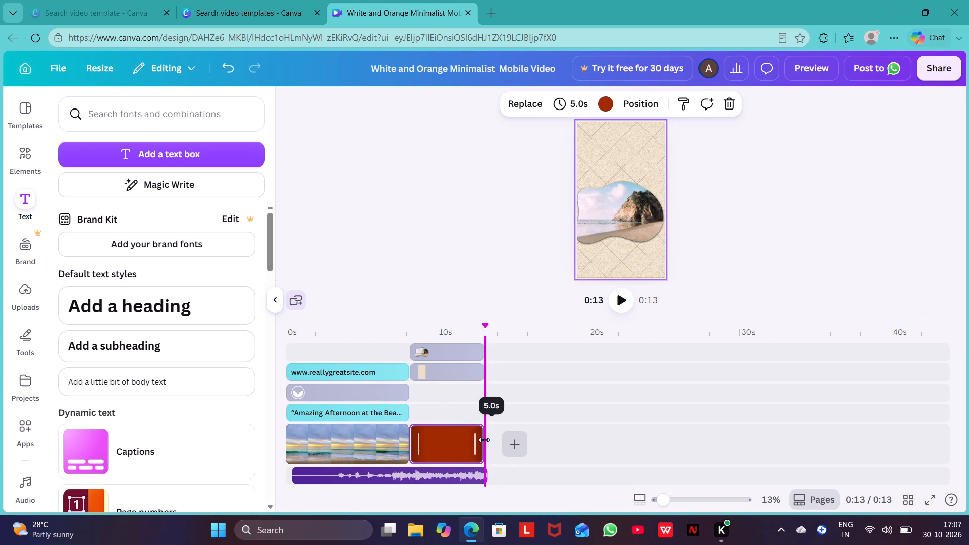
pyautogui.click(481, 369)
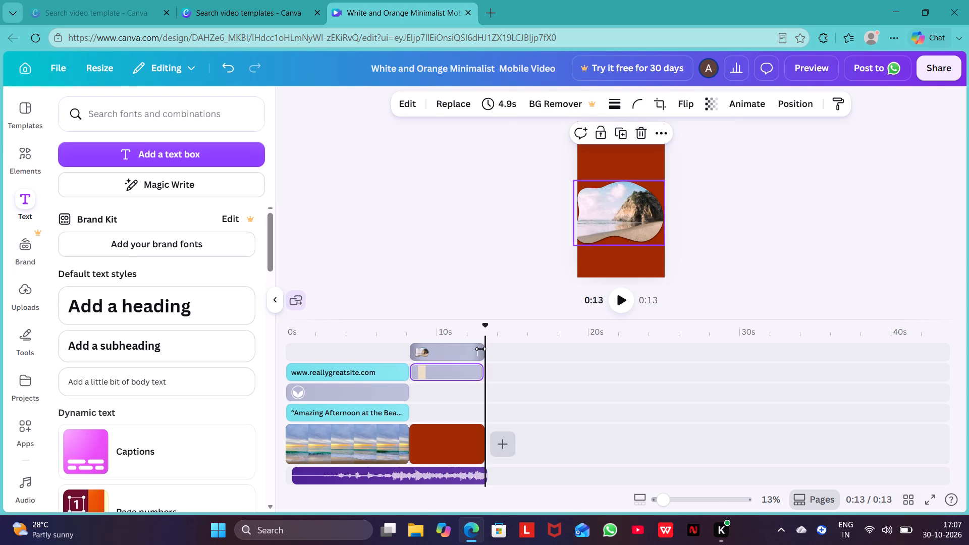
pyautogui.click(480, 349)
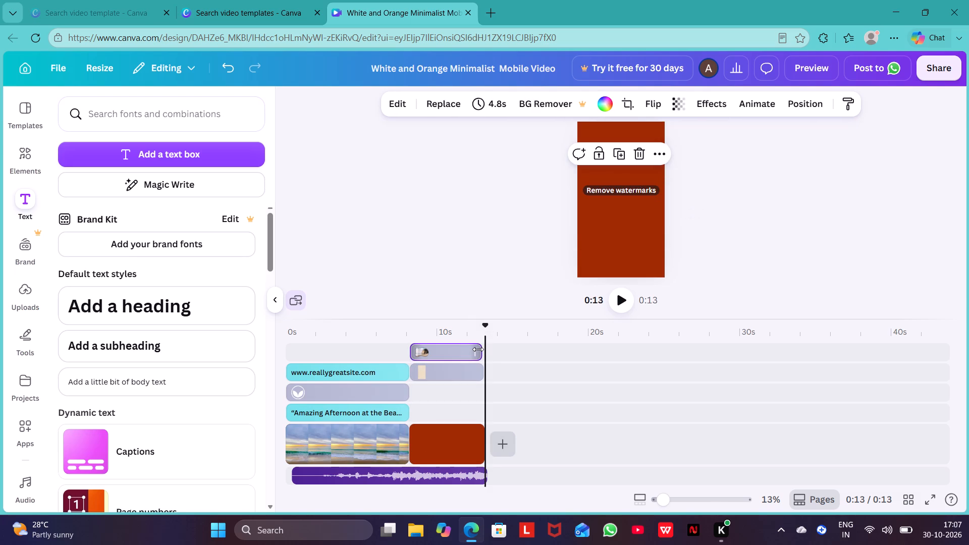
pyautogui.click(521, 231)
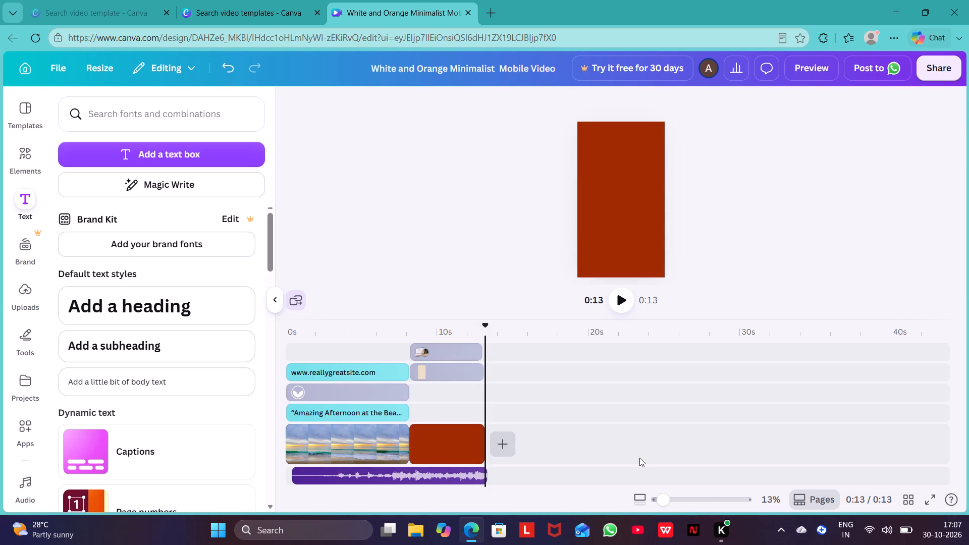